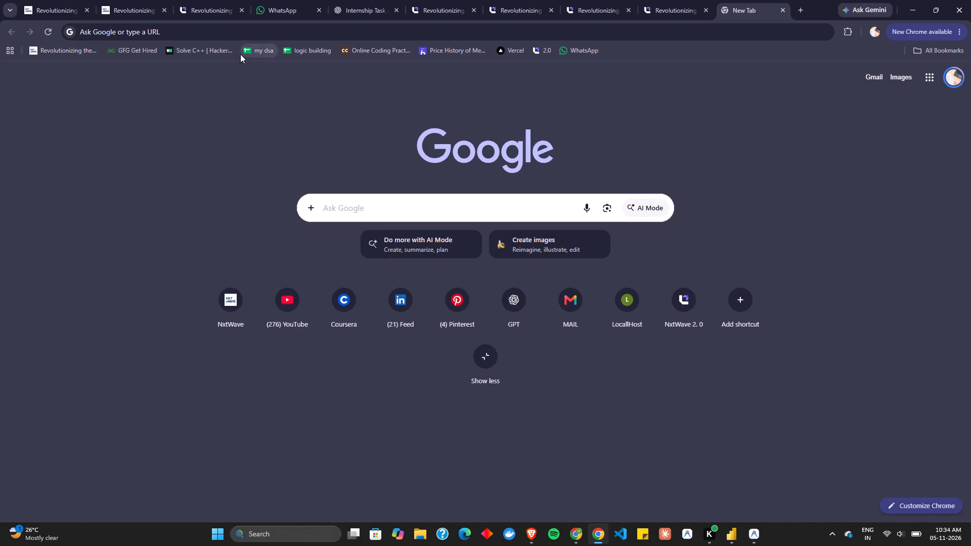
Open the NIAT learning portal's home page from the SPI progress report and complete the Face ID verification.
left_click(24, 0)
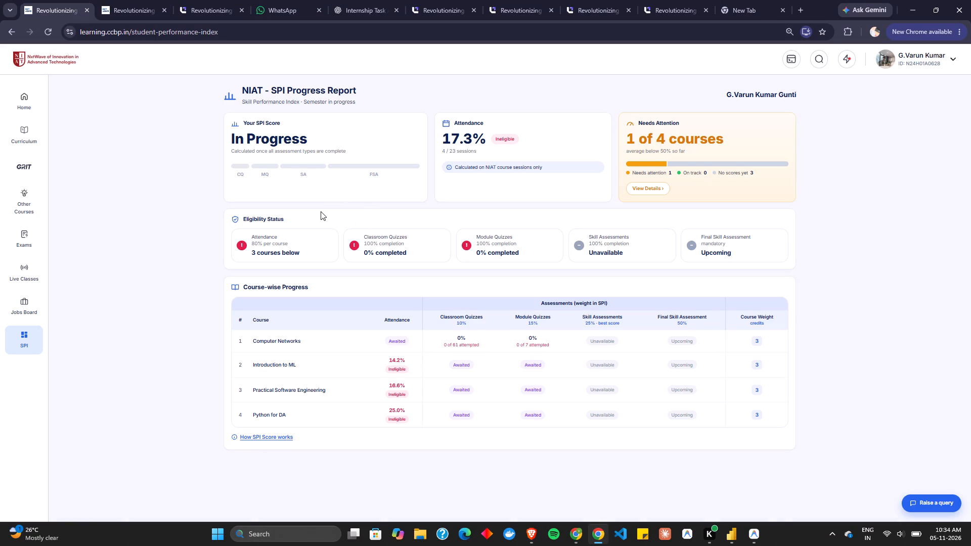
scroll(321, 211, "up", 2)
left_click(22, 99)
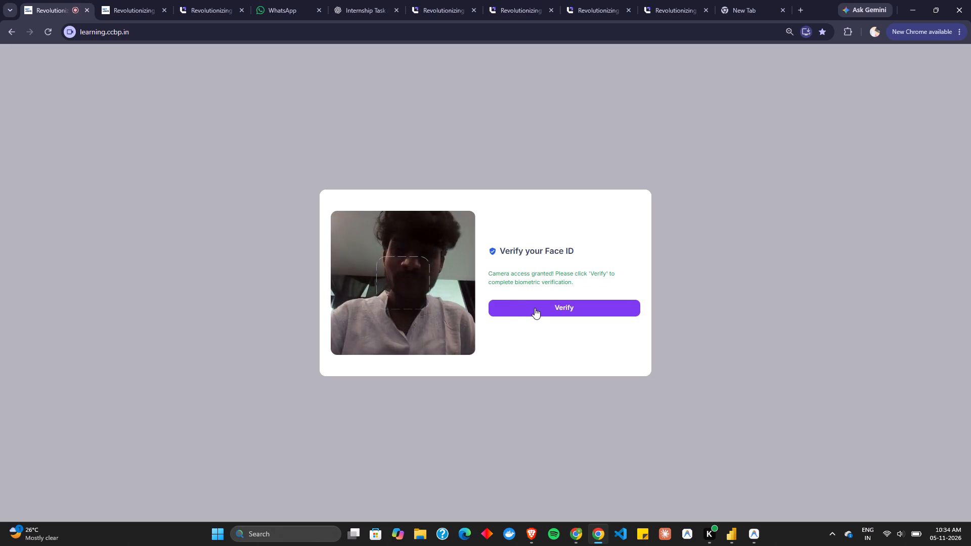
left_click(538, 308)
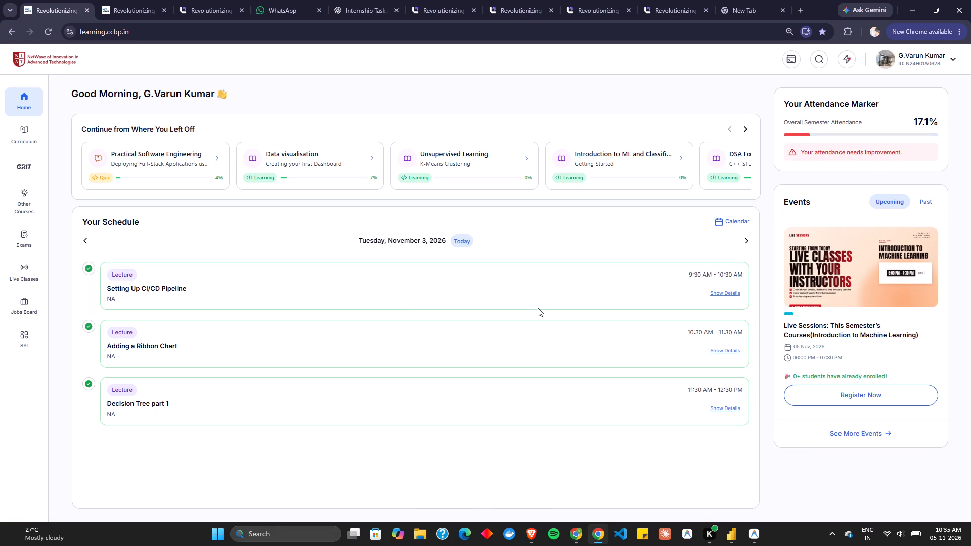
Go from the Building LLM Applications course to the NxtWave Launchpad home page and complete the Face ID verification.
left_click(432, 0)
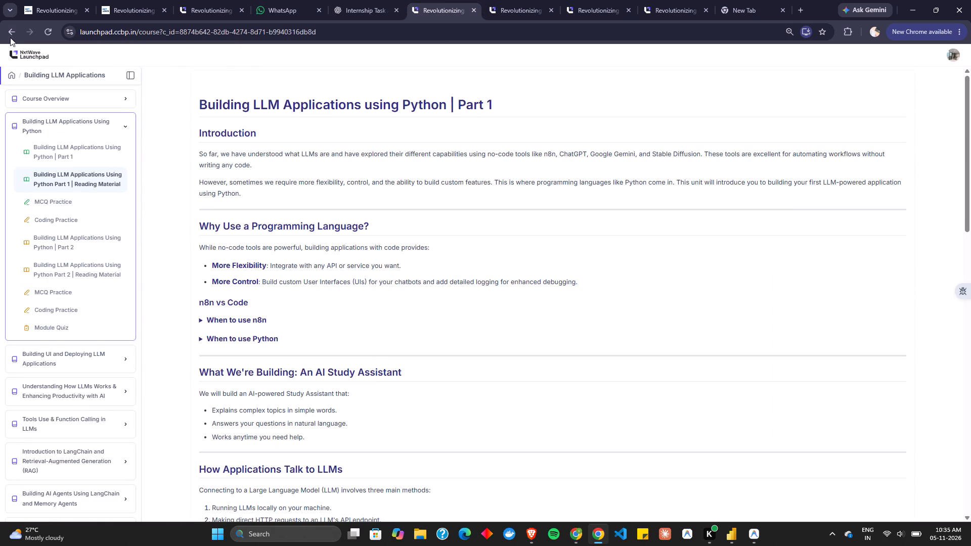
left_click(30, 52)
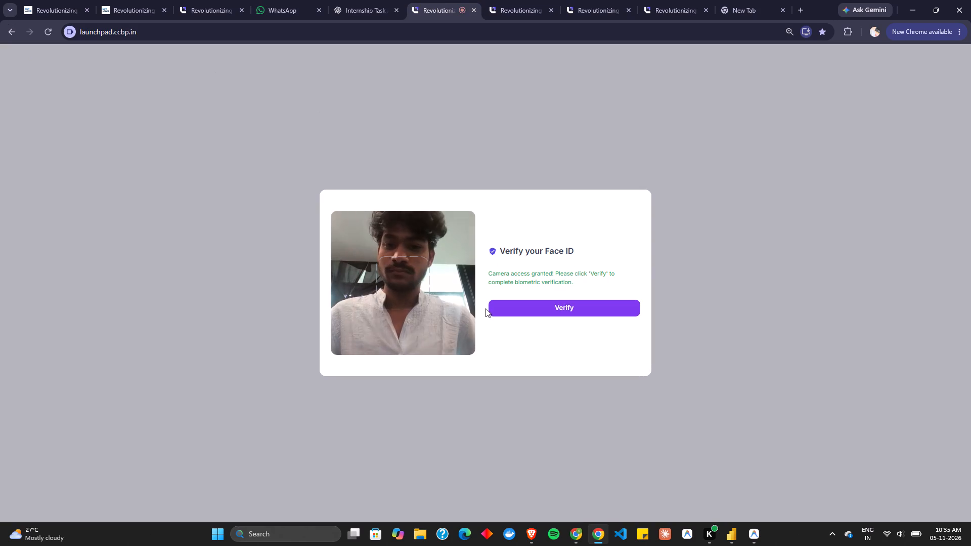
left_click(519, 311)
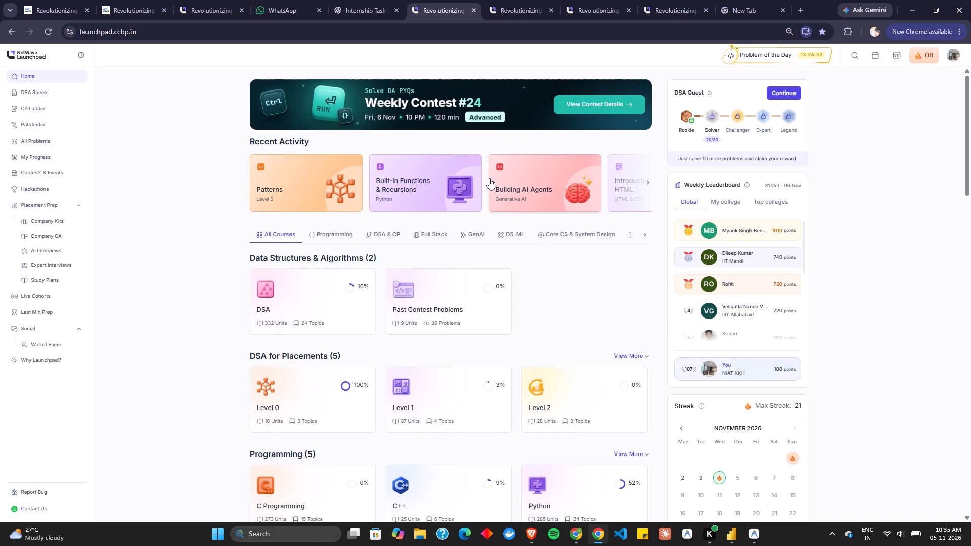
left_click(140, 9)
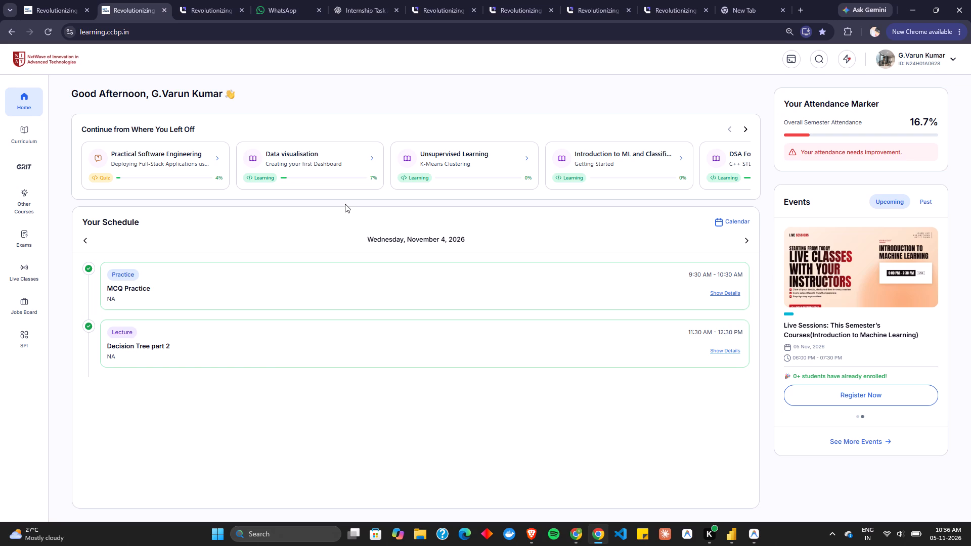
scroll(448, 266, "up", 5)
Switch to Power BI Desktop and save the "my 1st dashboard" report.
left_click(734, 535)
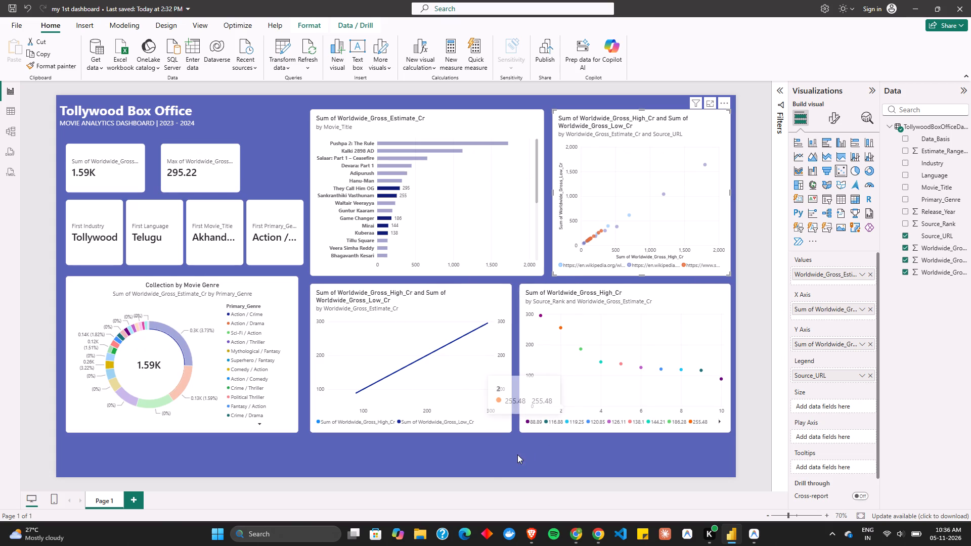
scroll(485, 456, "up", 1)
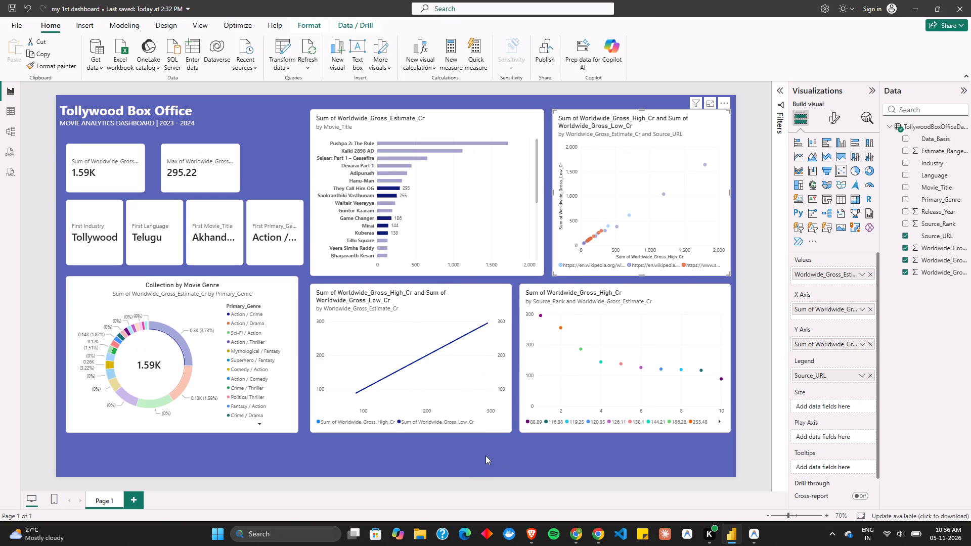
key("ctrl+s")
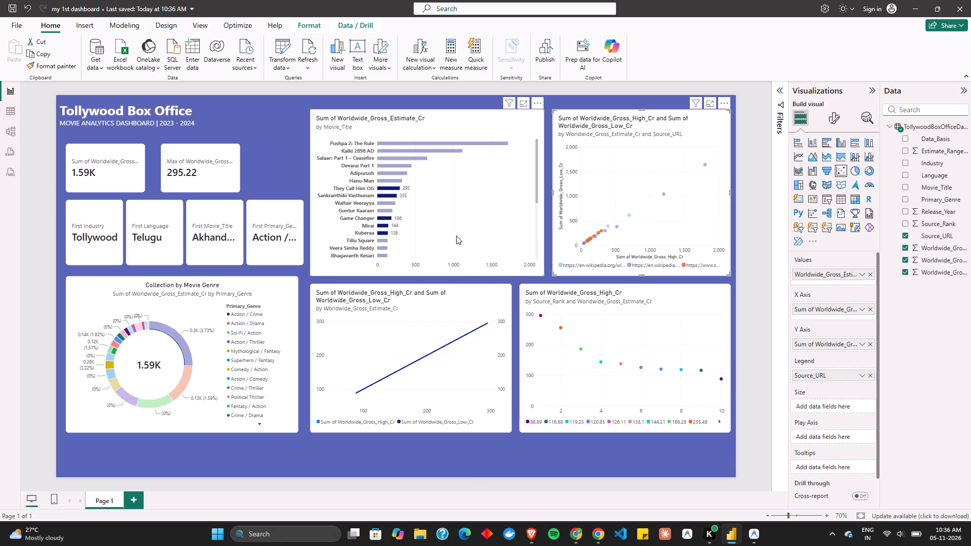
Cross-filter the Tollywood Box Office dashboard by the Waltair Veerayya bar in the chart by Movie_Title, and deselect the chart.
left_click(454, 223)
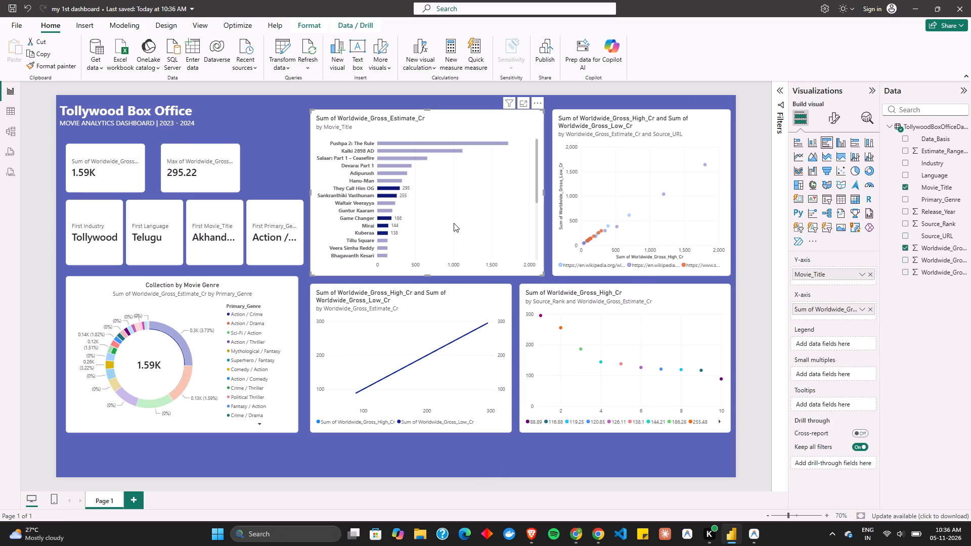
left_click(382, 204)
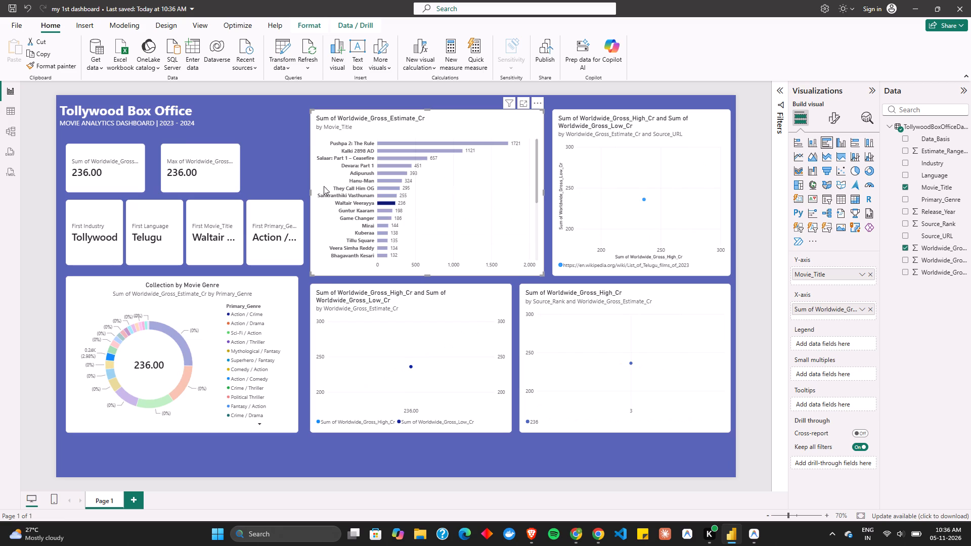
left_click(254, 165)
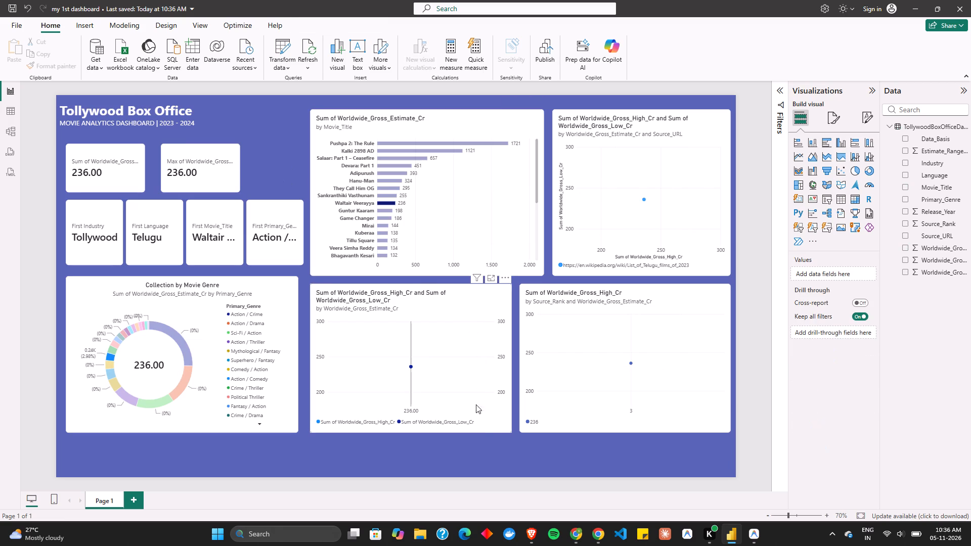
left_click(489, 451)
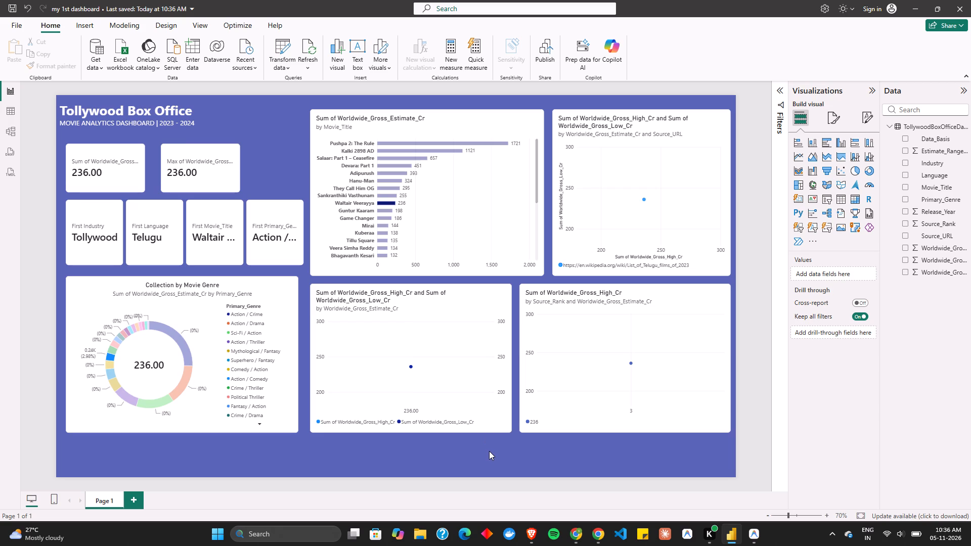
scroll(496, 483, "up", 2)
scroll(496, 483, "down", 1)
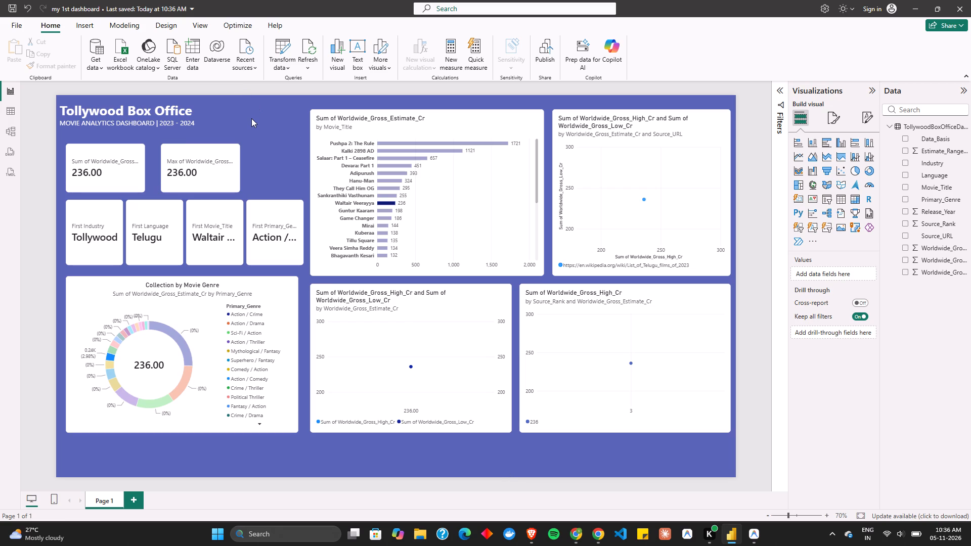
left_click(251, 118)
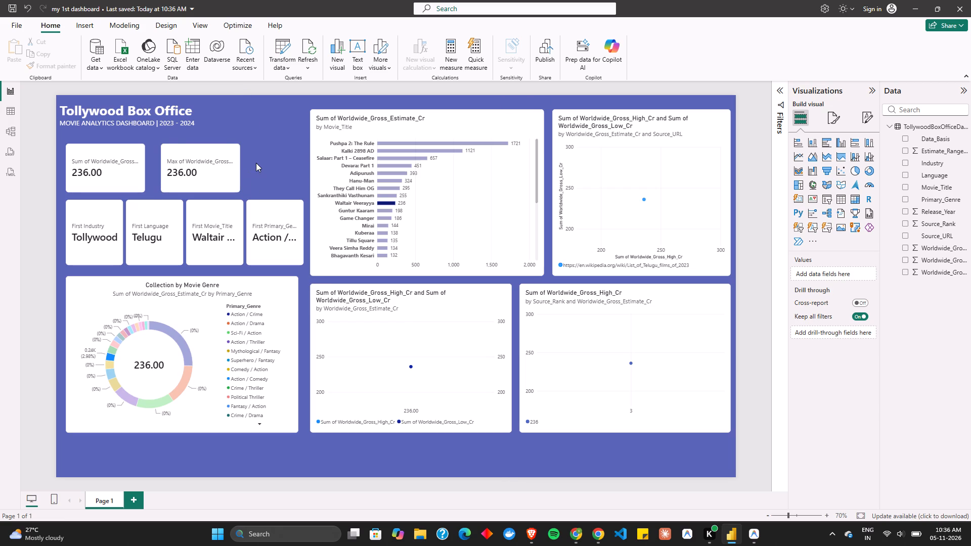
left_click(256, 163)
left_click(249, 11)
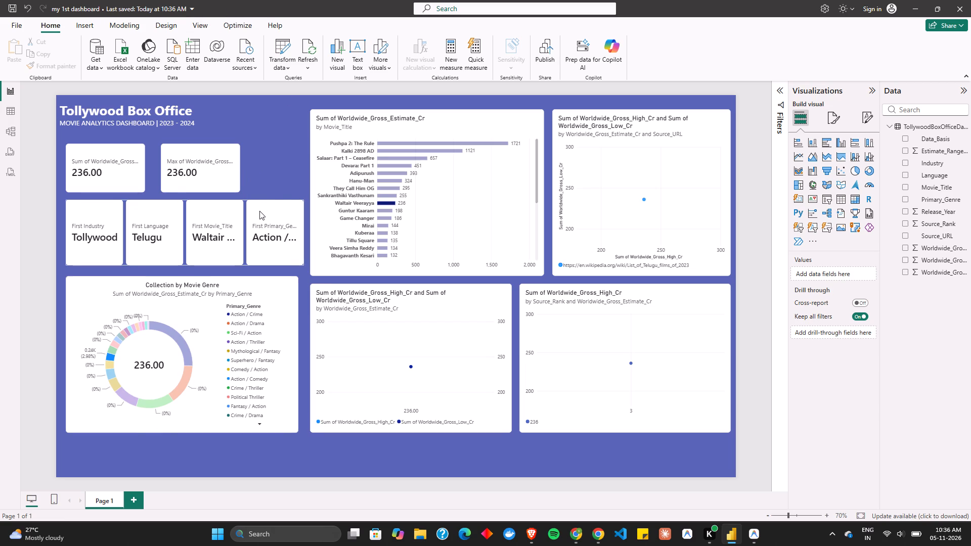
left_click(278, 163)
Save the "my 1st dashboard" report with the movie filter applied.
key("ctrl+s")
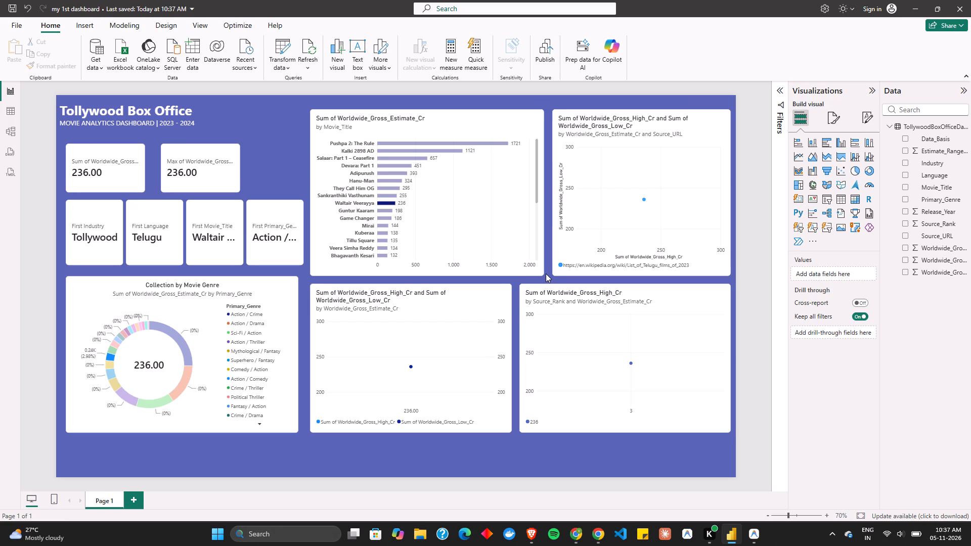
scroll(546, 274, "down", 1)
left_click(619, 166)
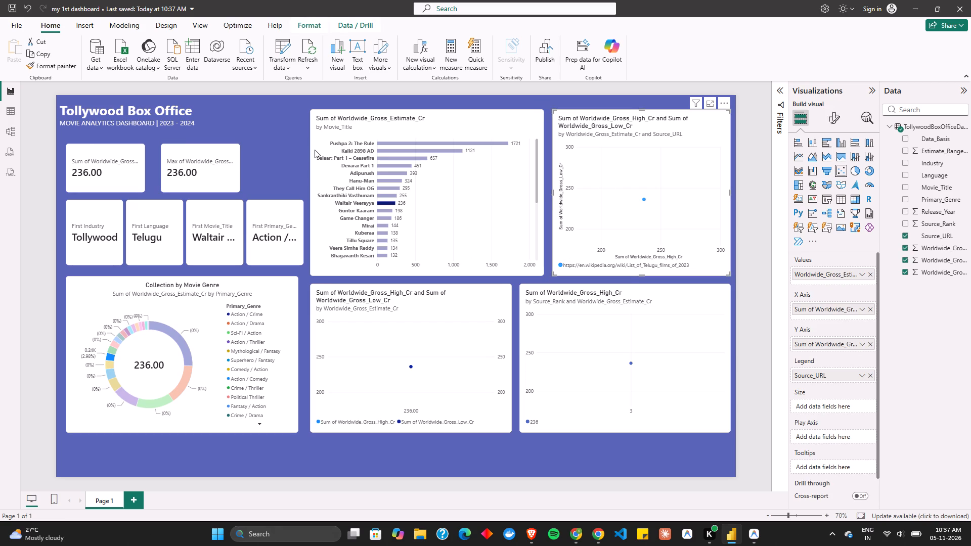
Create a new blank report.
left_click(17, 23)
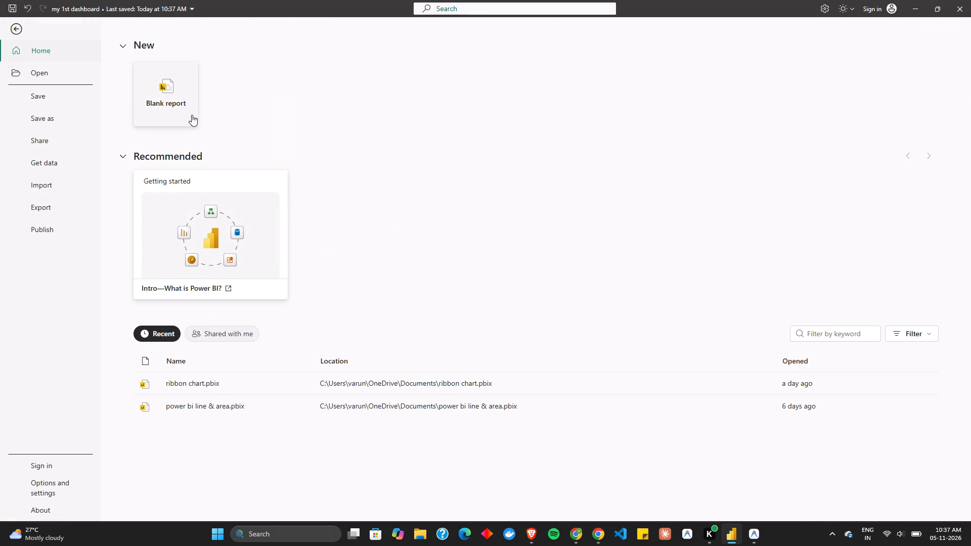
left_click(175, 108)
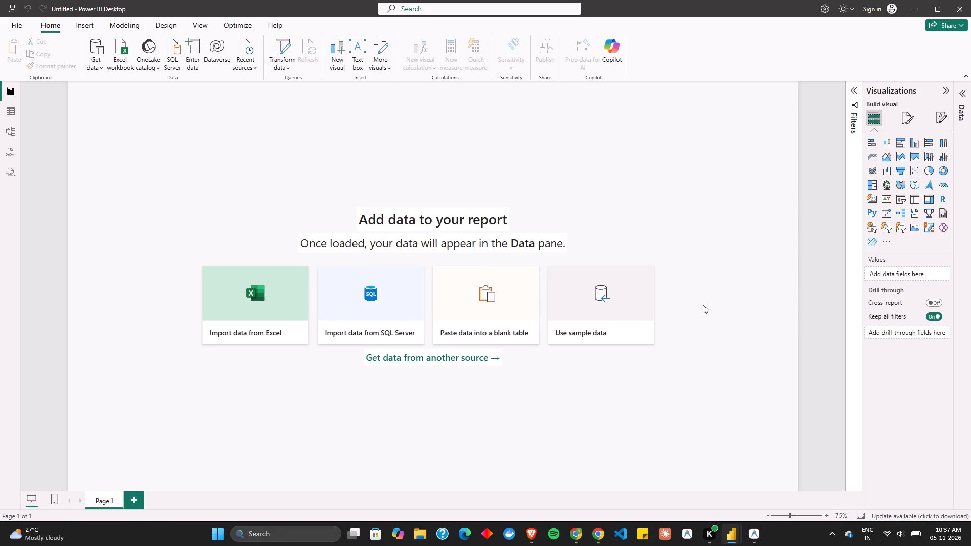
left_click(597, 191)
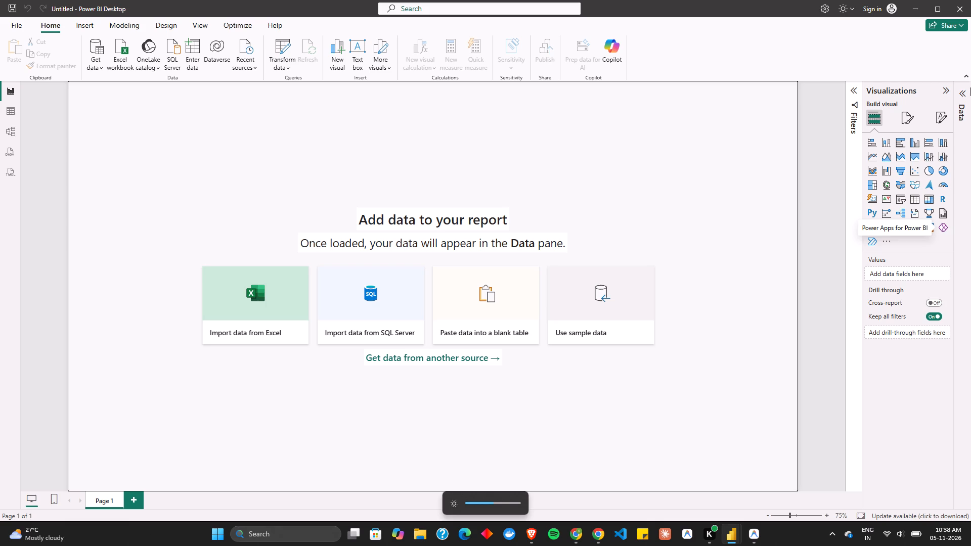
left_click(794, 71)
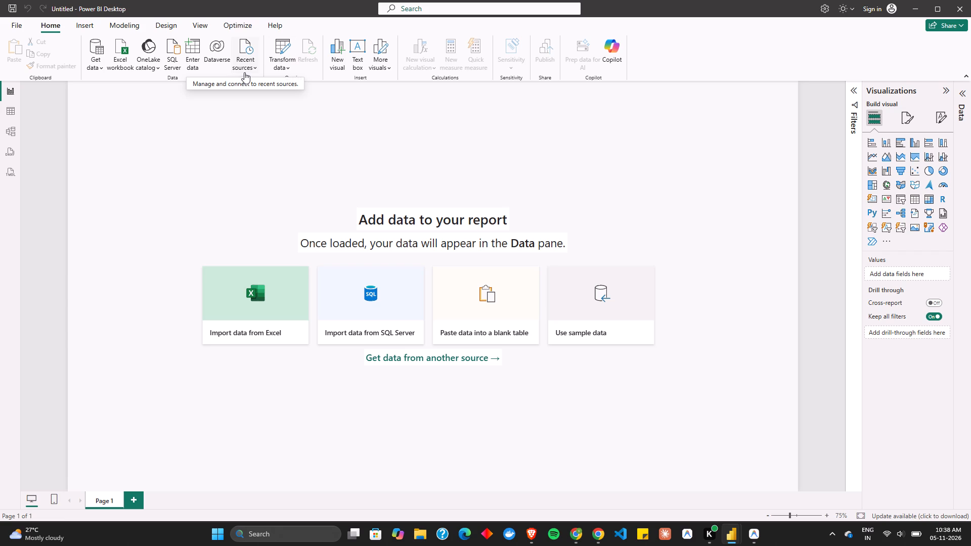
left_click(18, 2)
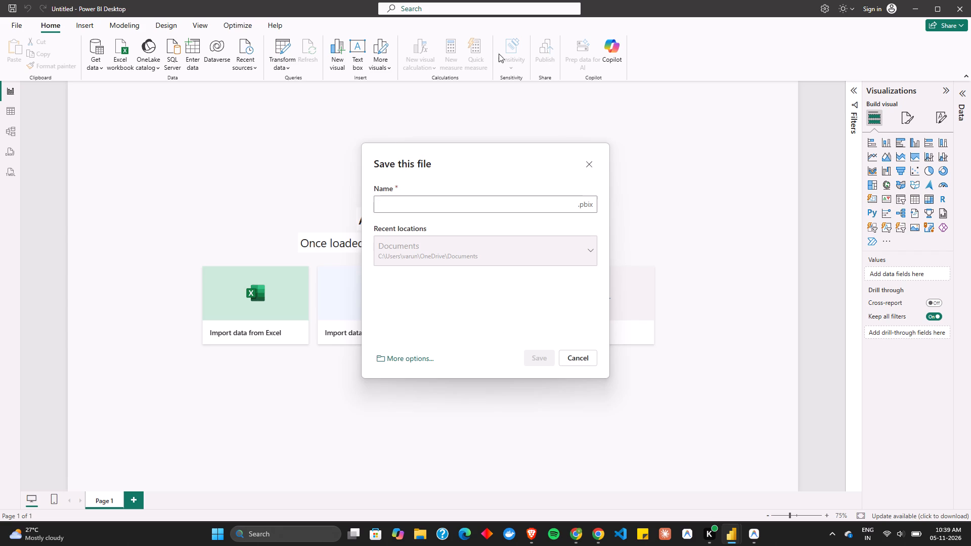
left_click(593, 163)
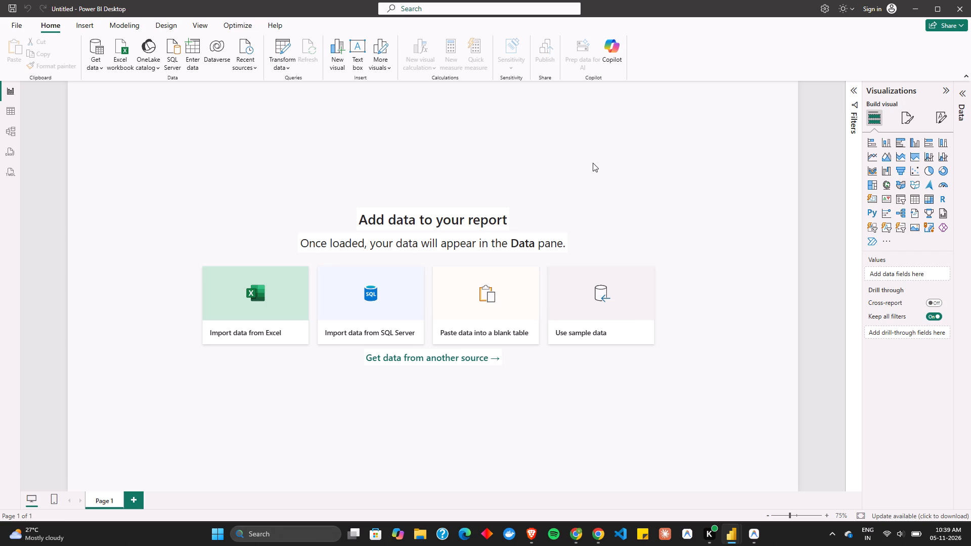
Open the recent report "ribbon chart.pbix" from the Documents folder.
left_click(19, 25)
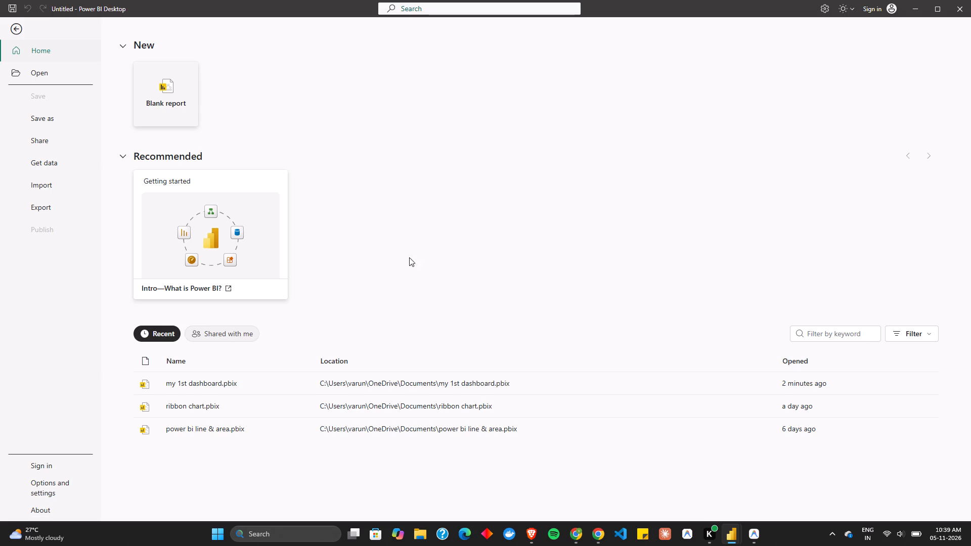
scroll(319, 280, "down", 1)
left_click(186, 409)
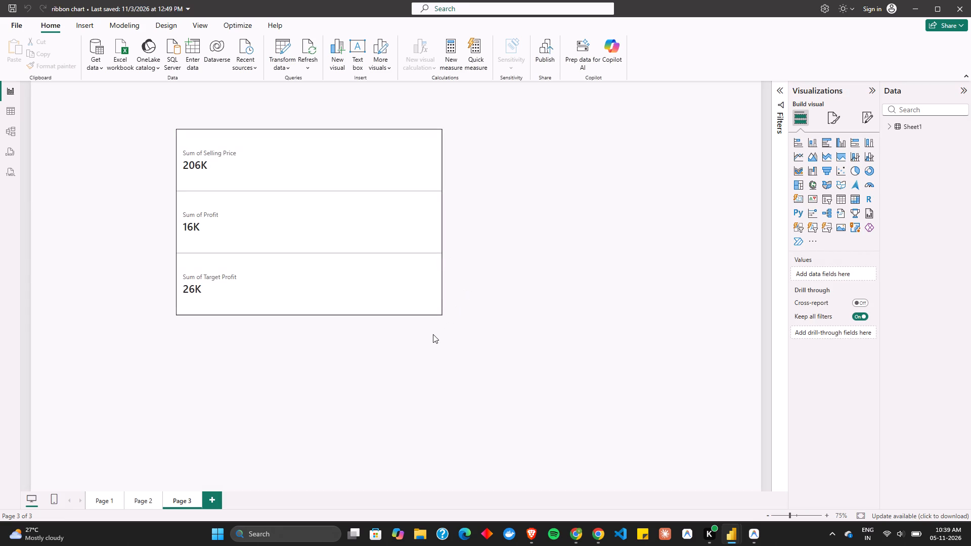
Add a new page after Page 3 in the ribbon chart report.
left_click(210, 498)
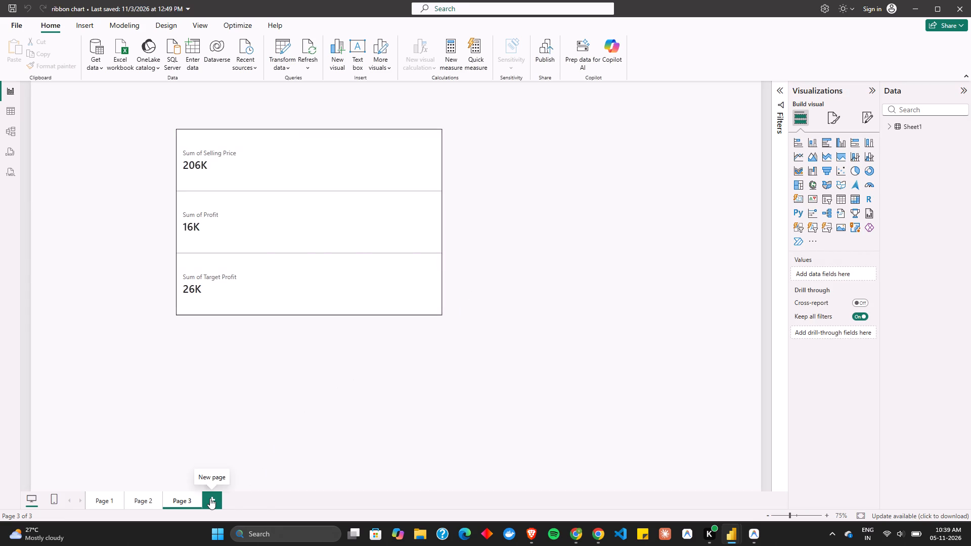
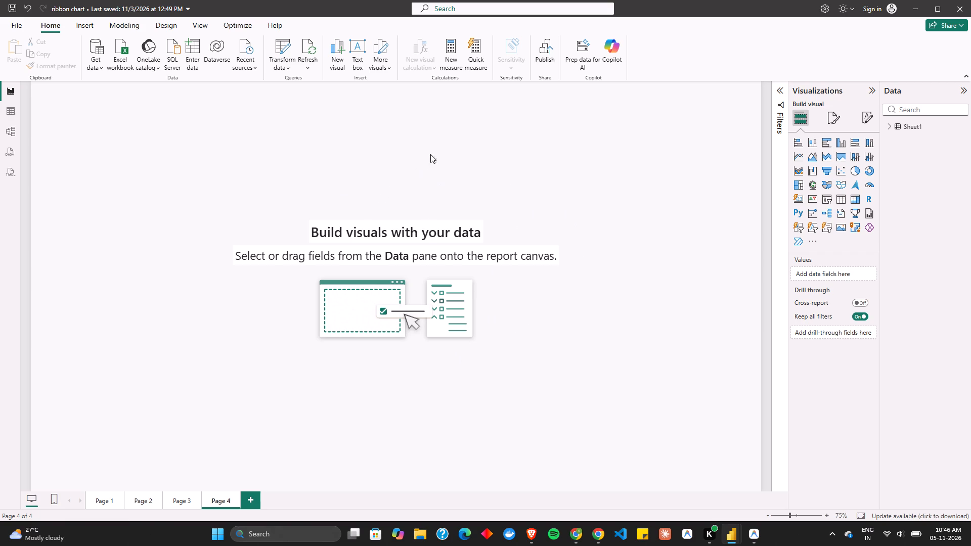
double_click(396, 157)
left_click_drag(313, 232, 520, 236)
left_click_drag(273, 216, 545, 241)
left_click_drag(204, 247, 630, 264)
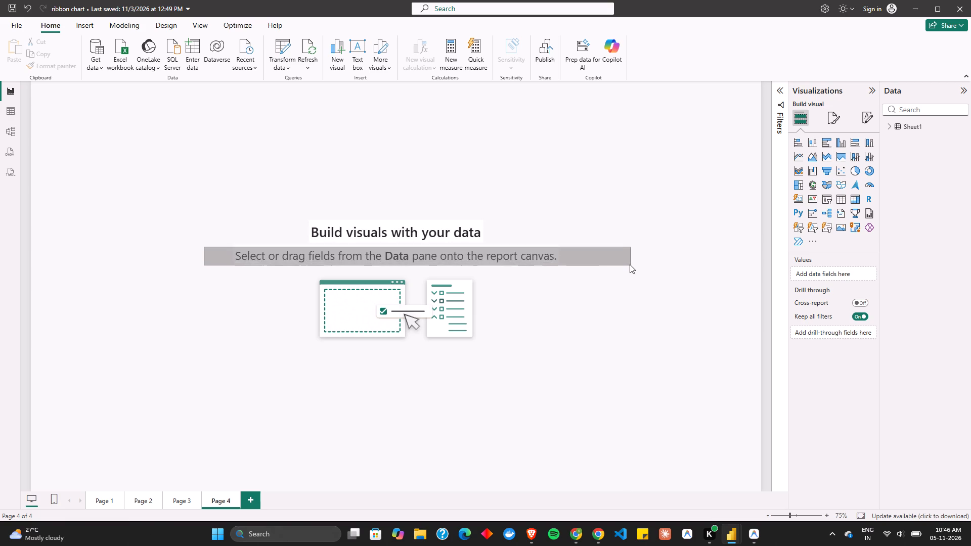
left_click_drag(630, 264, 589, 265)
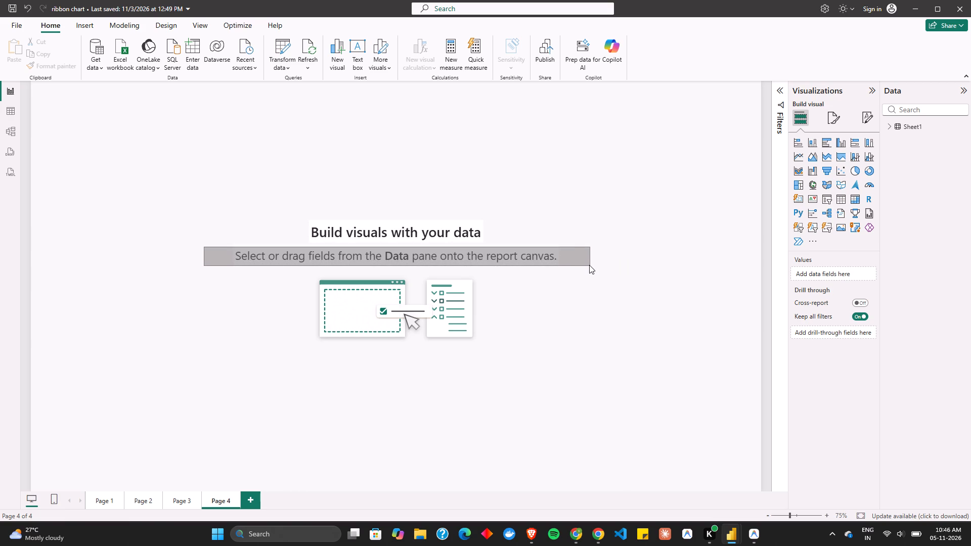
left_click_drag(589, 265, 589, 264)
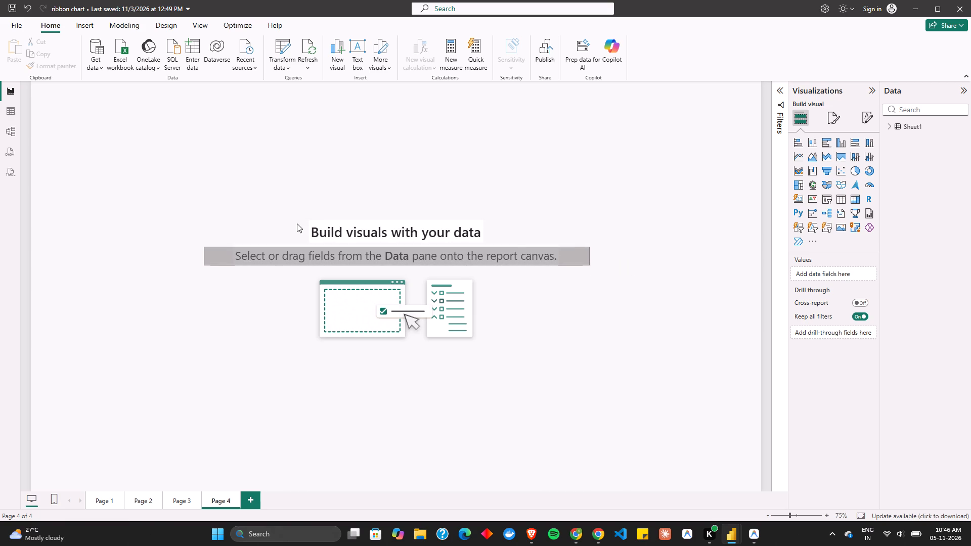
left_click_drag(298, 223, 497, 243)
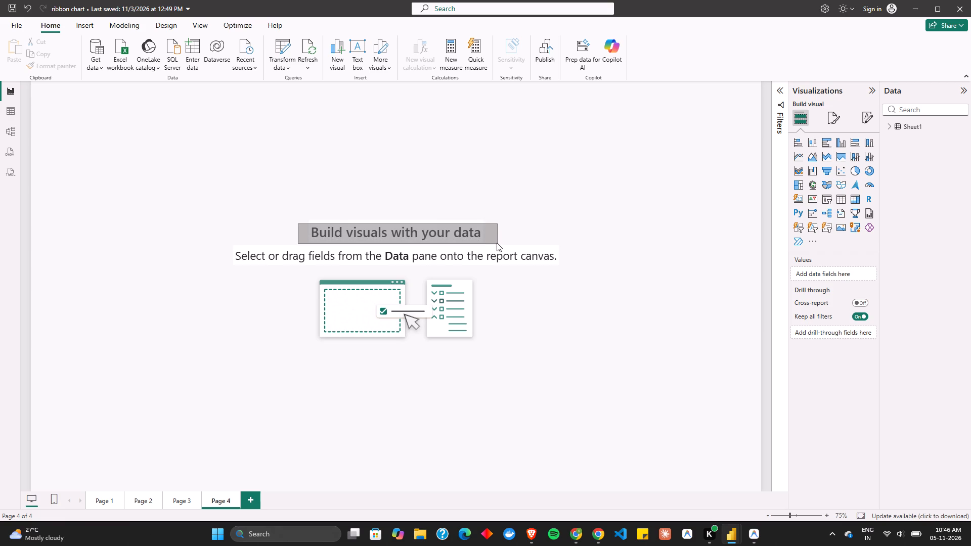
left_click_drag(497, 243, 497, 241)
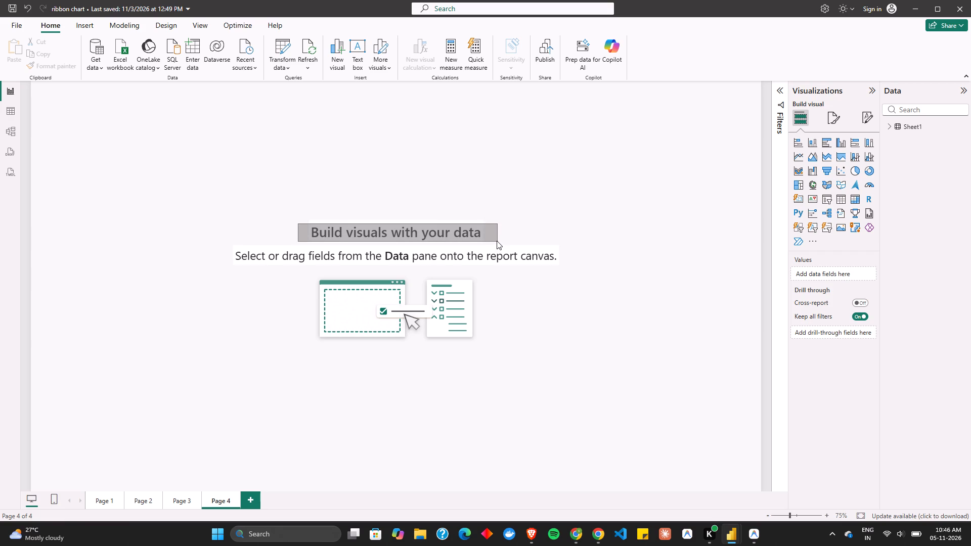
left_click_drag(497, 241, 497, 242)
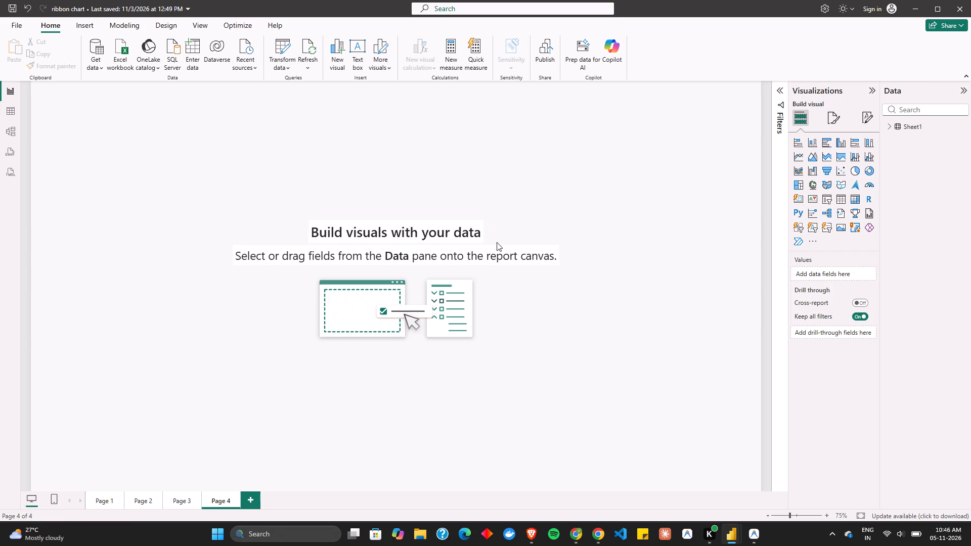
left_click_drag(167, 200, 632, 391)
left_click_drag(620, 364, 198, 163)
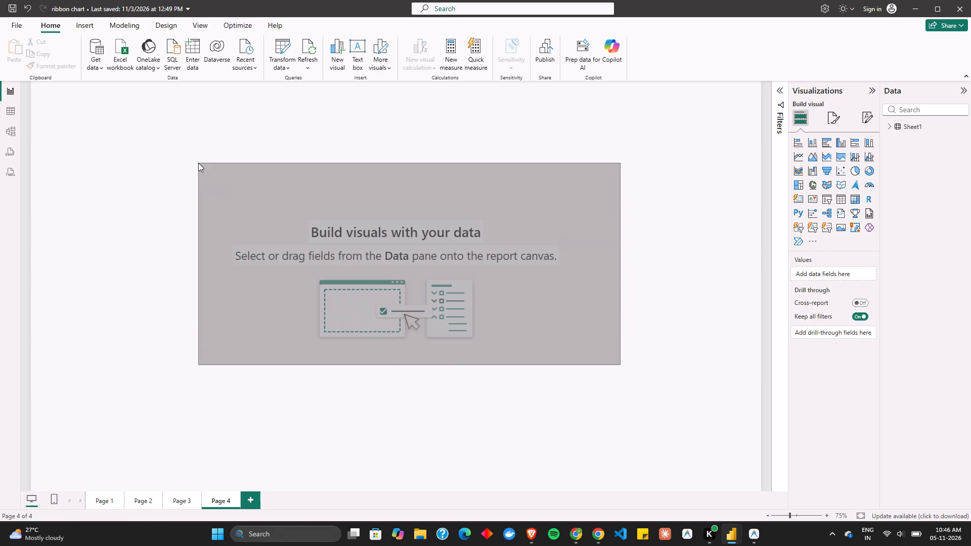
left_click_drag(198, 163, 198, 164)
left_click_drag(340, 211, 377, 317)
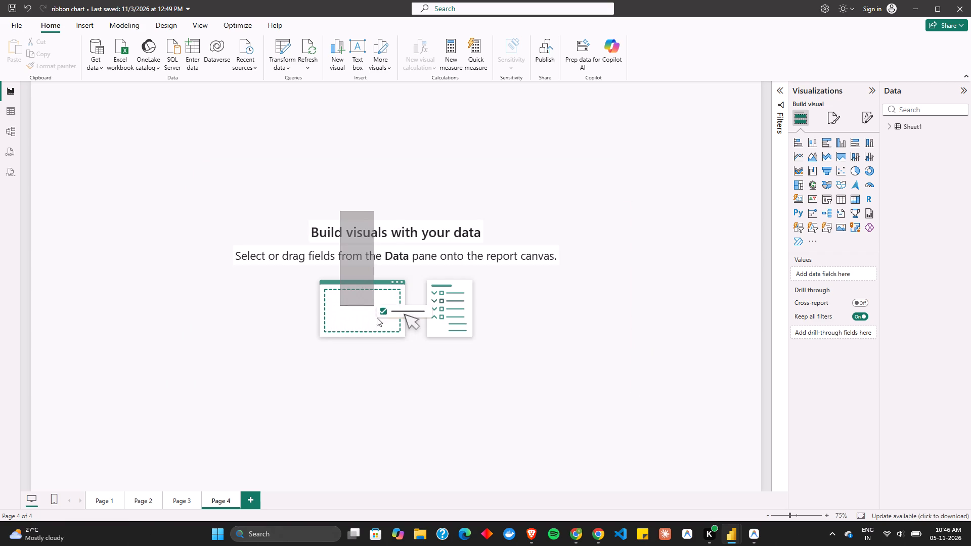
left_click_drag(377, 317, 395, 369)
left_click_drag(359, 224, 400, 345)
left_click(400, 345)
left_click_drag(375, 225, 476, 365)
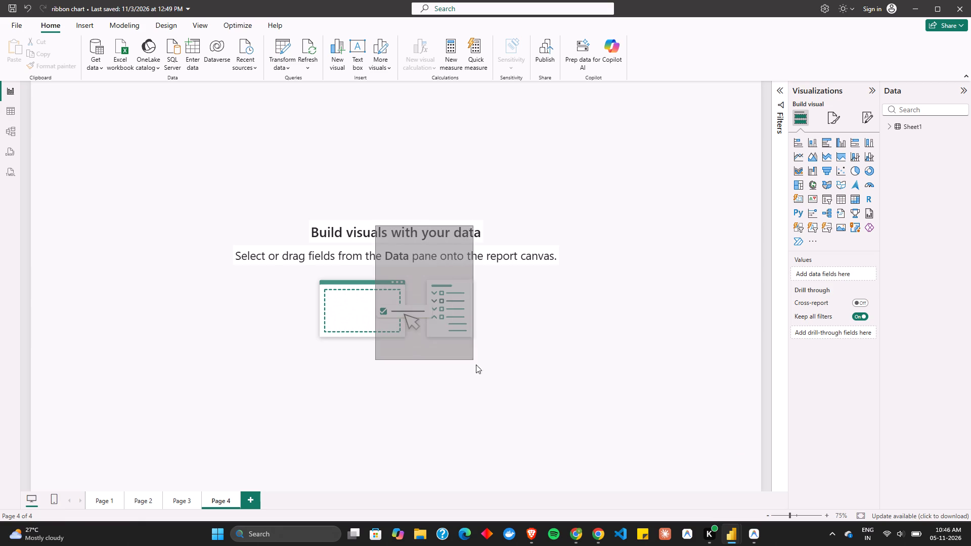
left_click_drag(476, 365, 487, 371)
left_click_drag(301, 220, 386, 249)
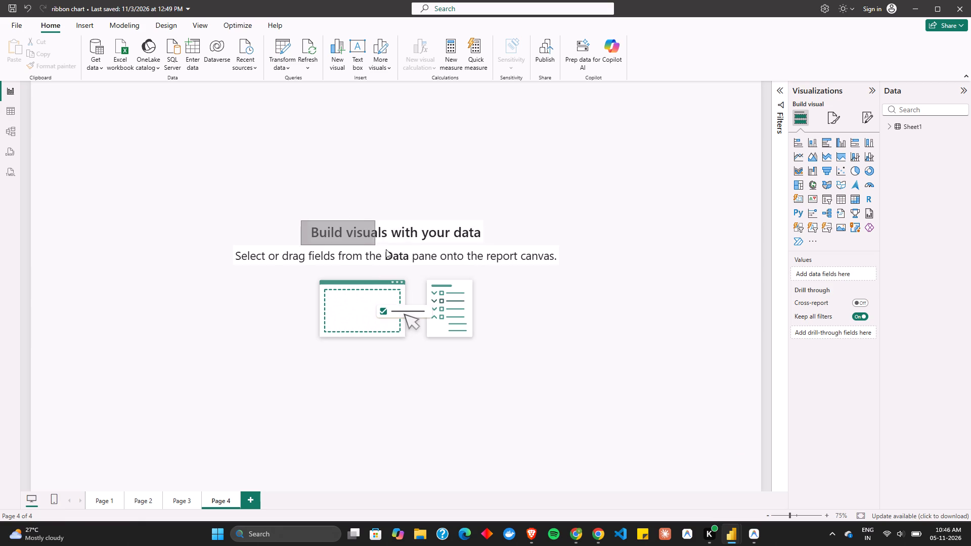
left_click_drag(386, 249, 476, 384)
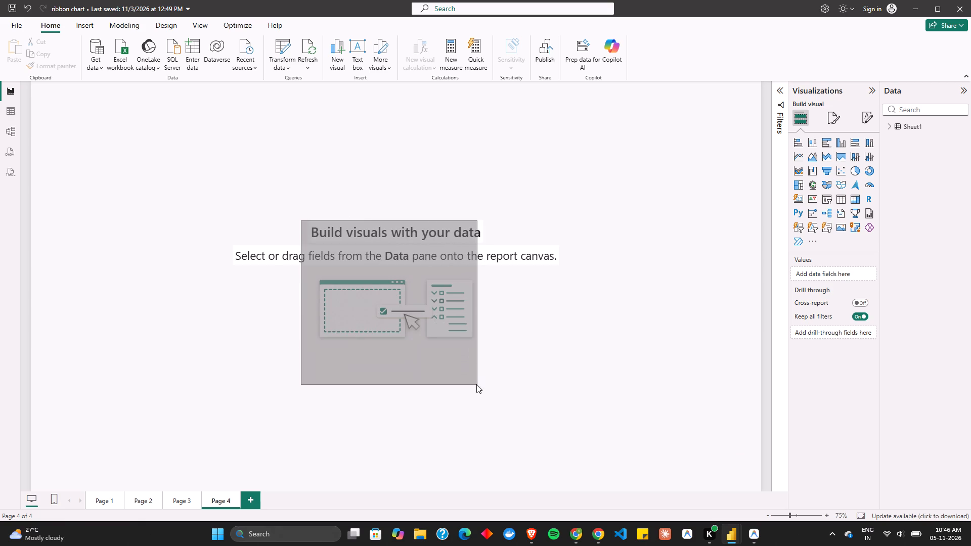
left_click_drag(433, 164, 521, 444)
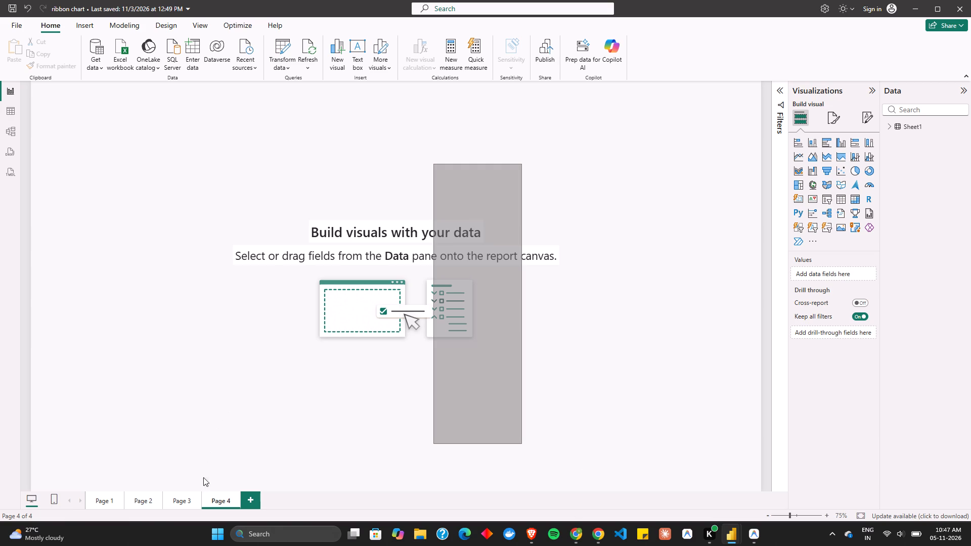
Go to Page 3 and select the card visual with selling price, profit and target profit to examine its visual type and fields.
left_click(180, 494)
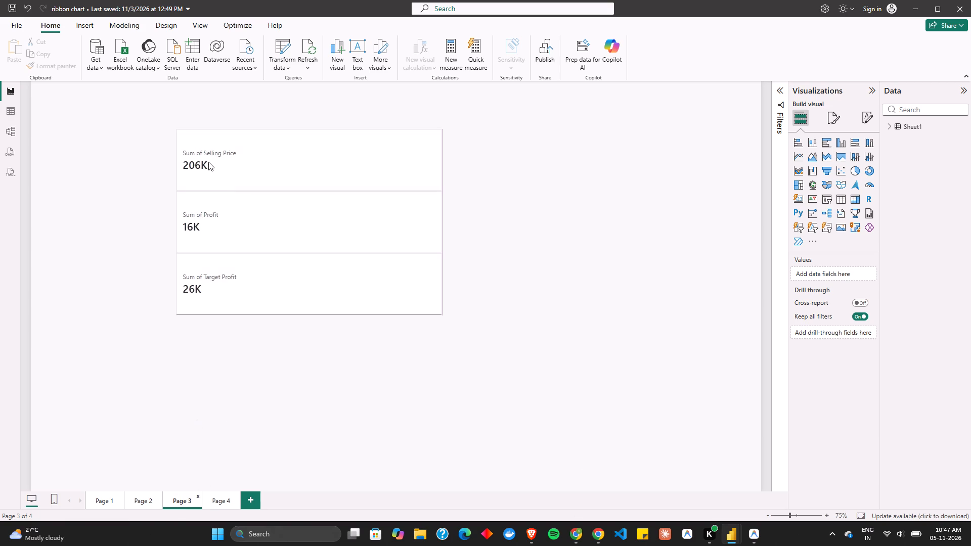
left_click(270, 164)
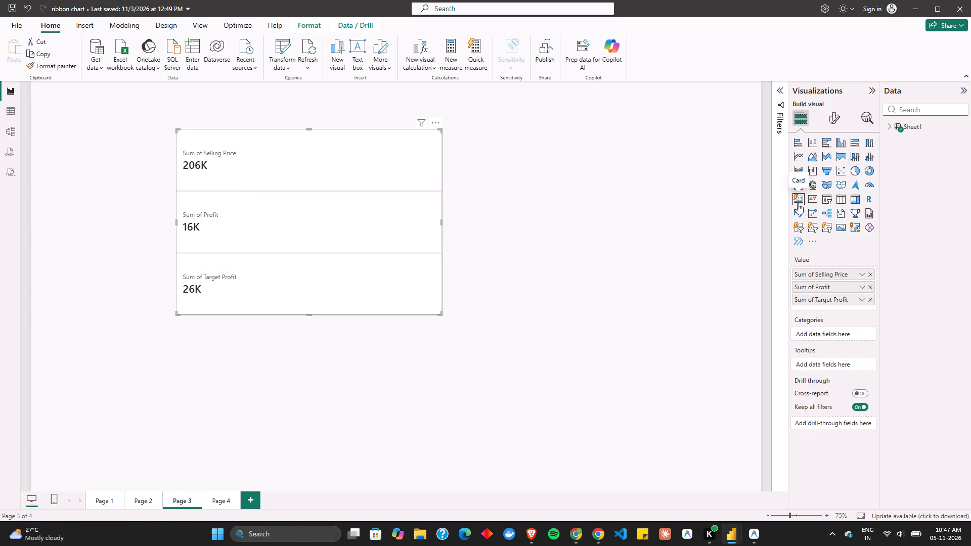
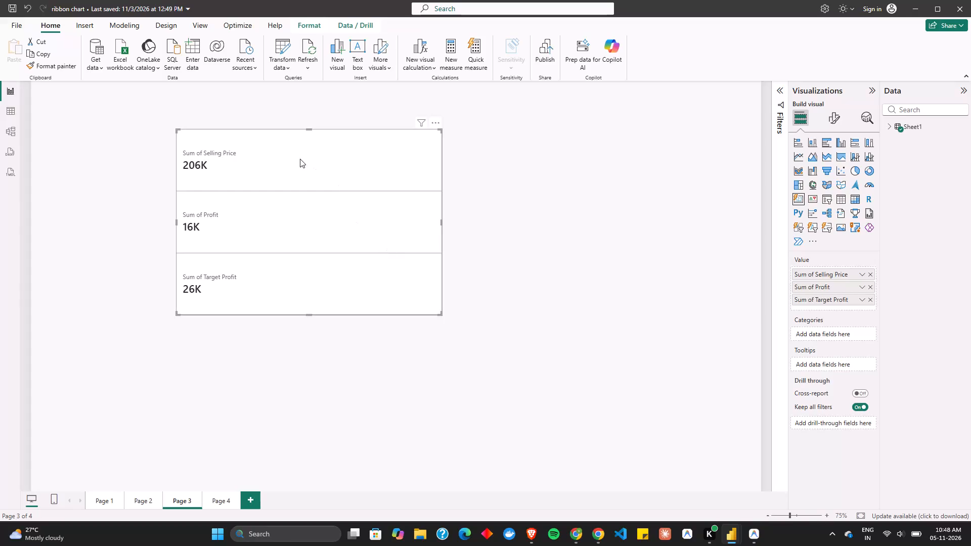
Move the card visual on Page 3 to the page's top-left corner and deselect it.
left_click_drag(300, 159, 160, 114)
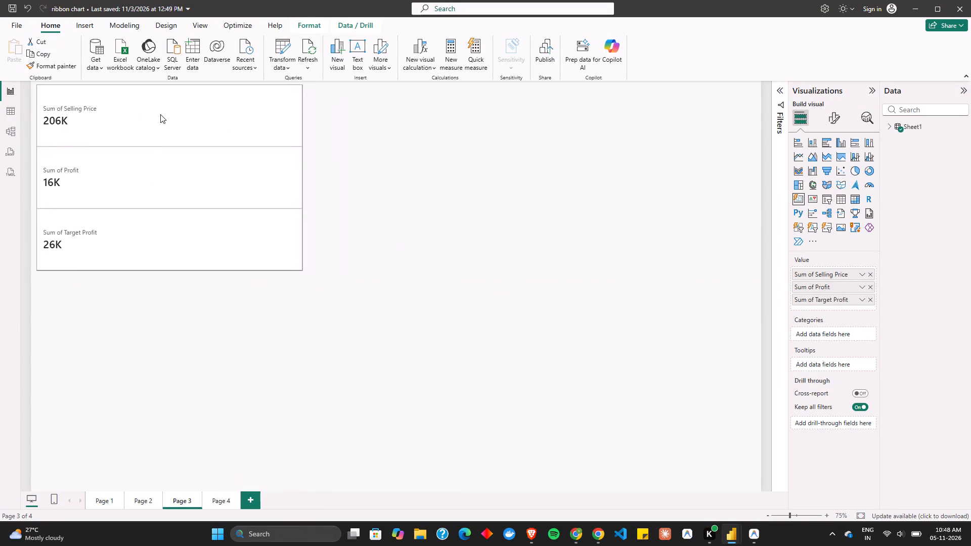
left_click_drag(160, 114, 151, 102)
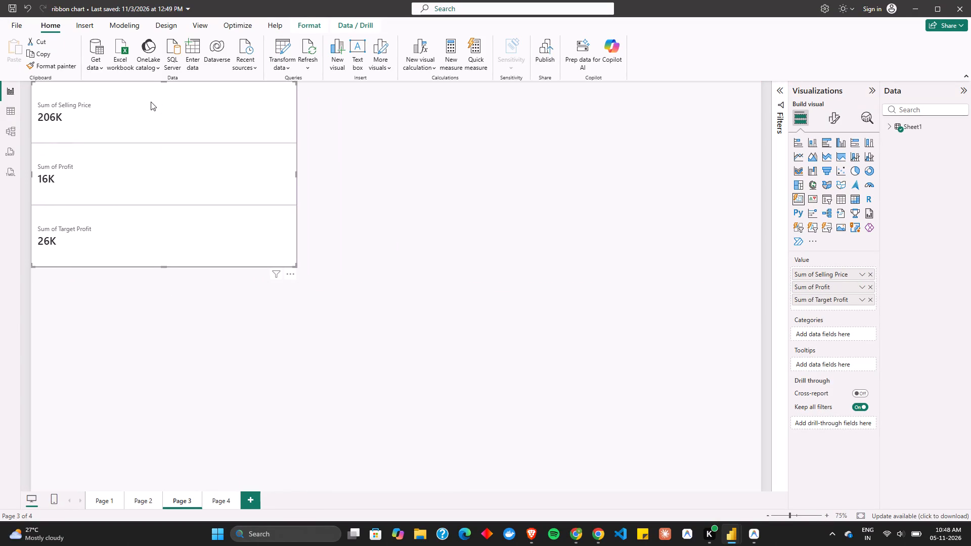
left_click(378, 267)
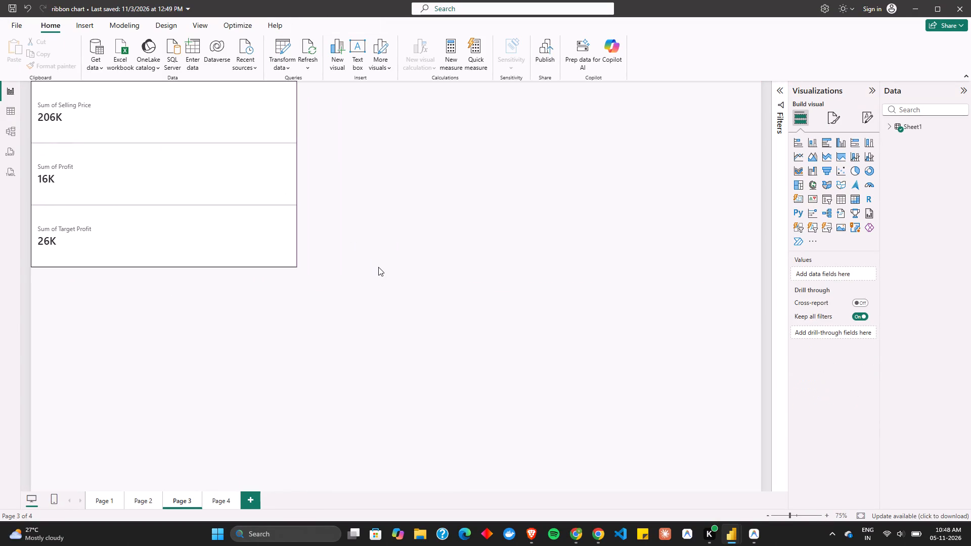
scroll(378, 267, "up", 13)
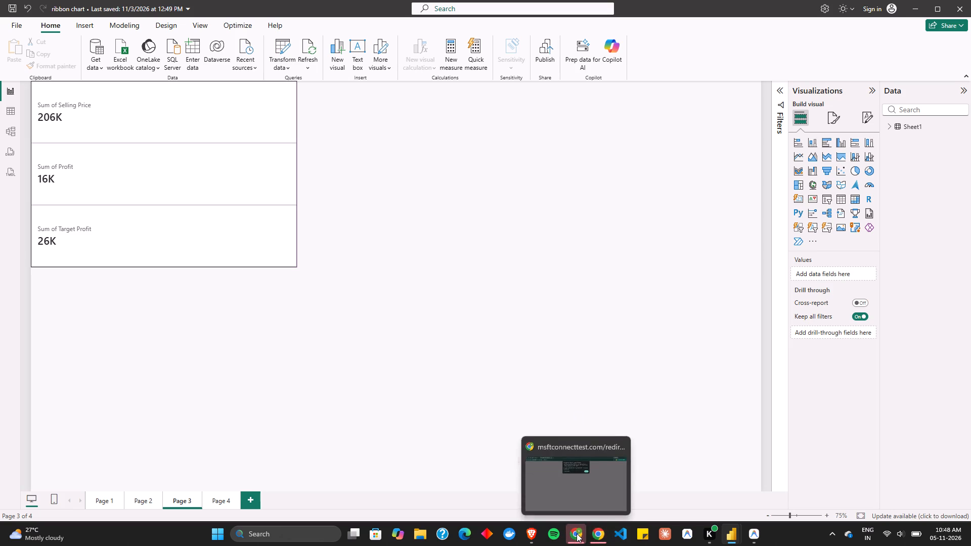
Switch to Chrome and open the Data visualisation course from the learning portal's home page.
left_click(597, 533)
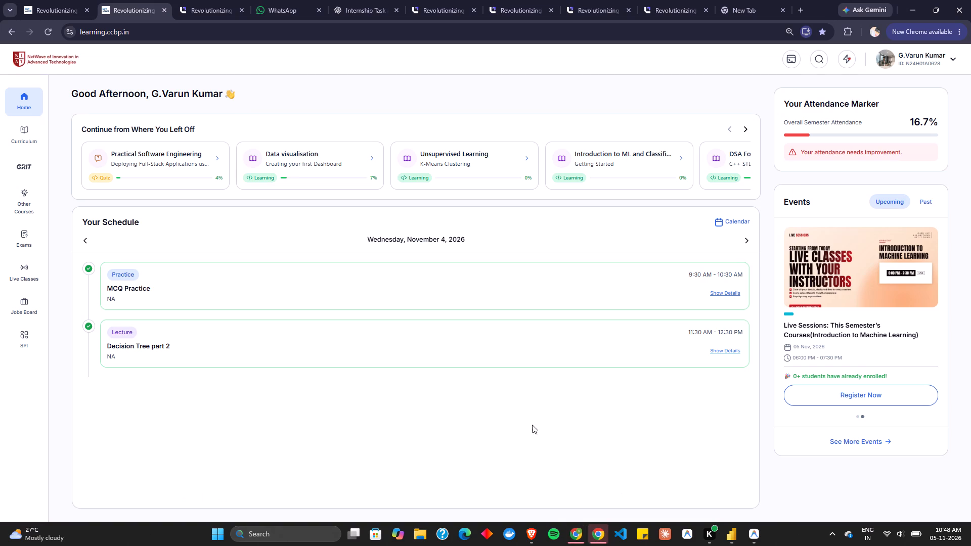
left_click(497, 0)
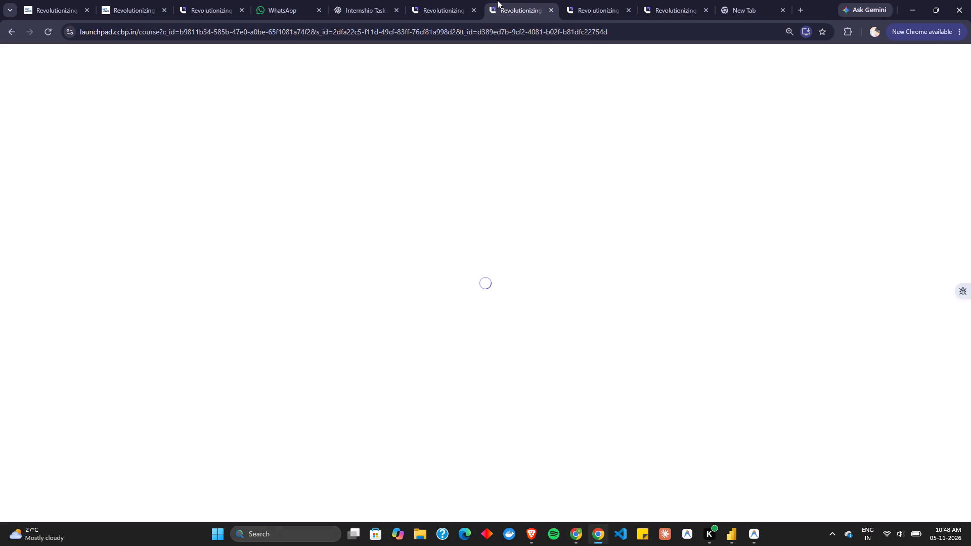
left_click(123, 0)
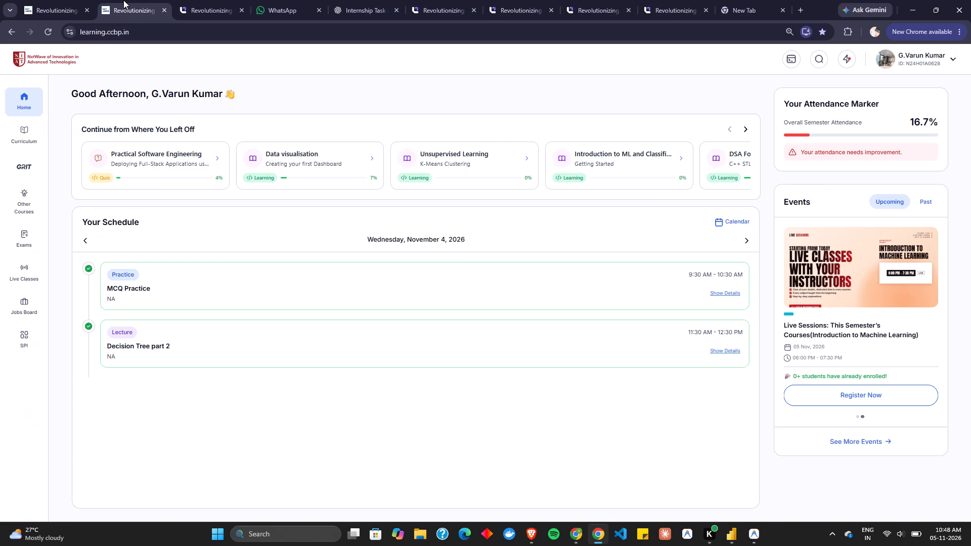
left_click(279, 168)
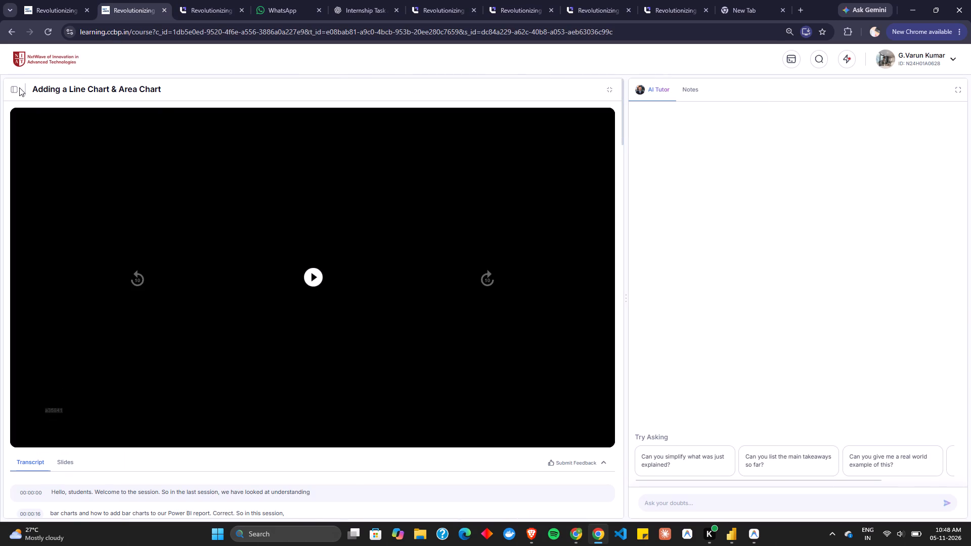
Show the course outline and expand the Advanced Visualization section that follows the Organizing your Dashboard lessons.
left_click(11, 89)
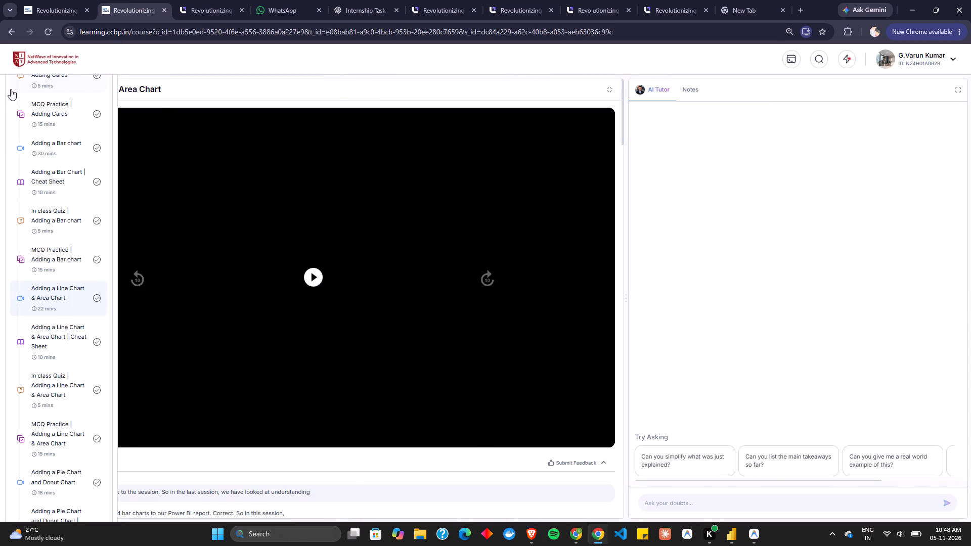
scroll(65, 363, "down", 1)
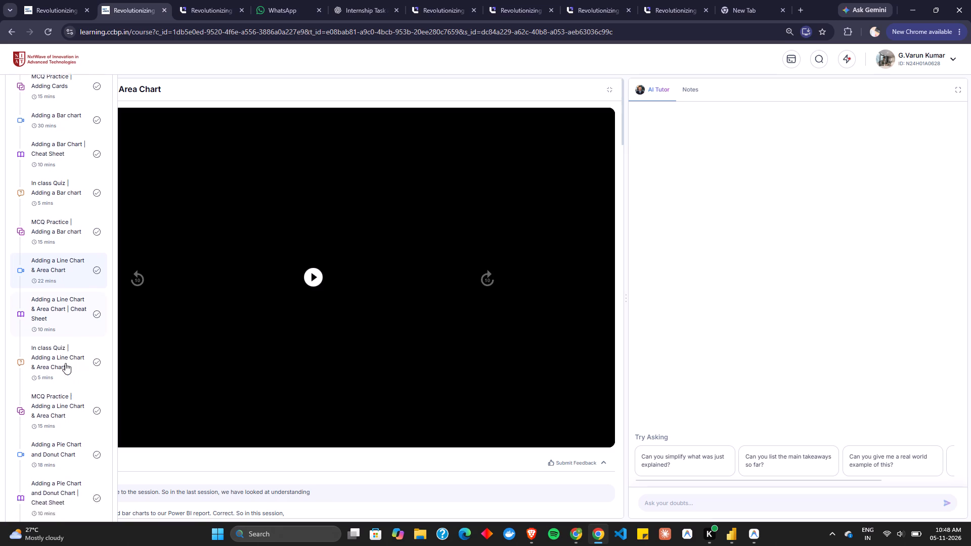
scroll(65, 363, "down", 1)
scroll(59, 425, "down", 6)
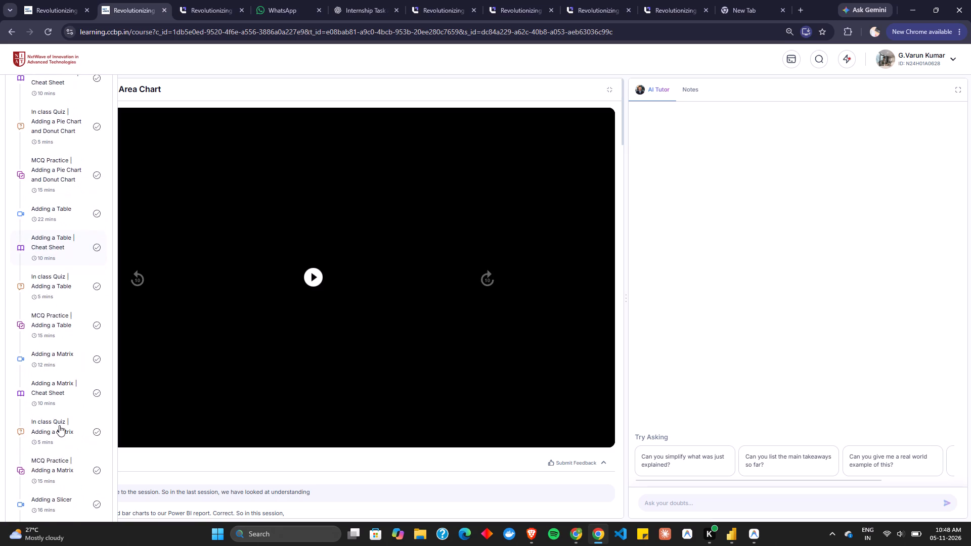
scroll(59, 425, "down", 5)
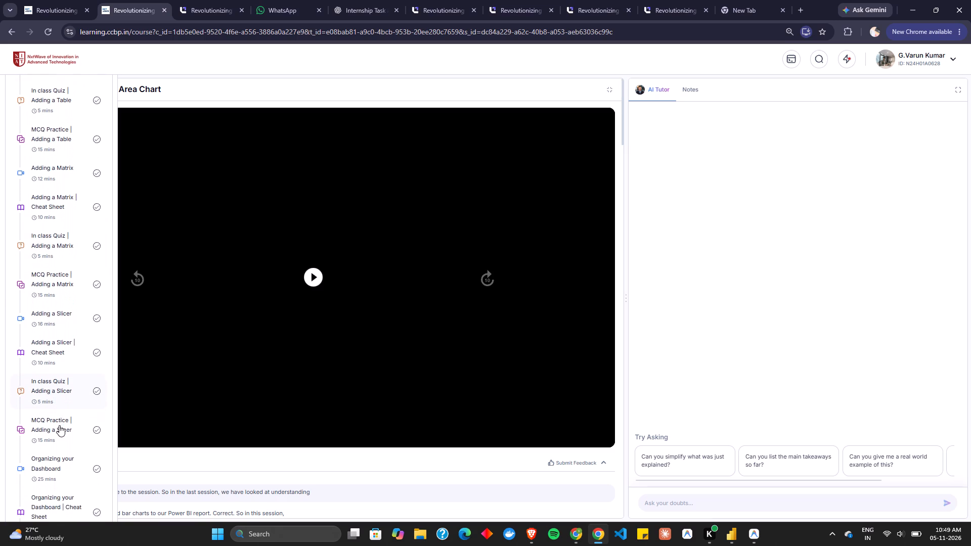
scroll(59, 425, "down", 3)
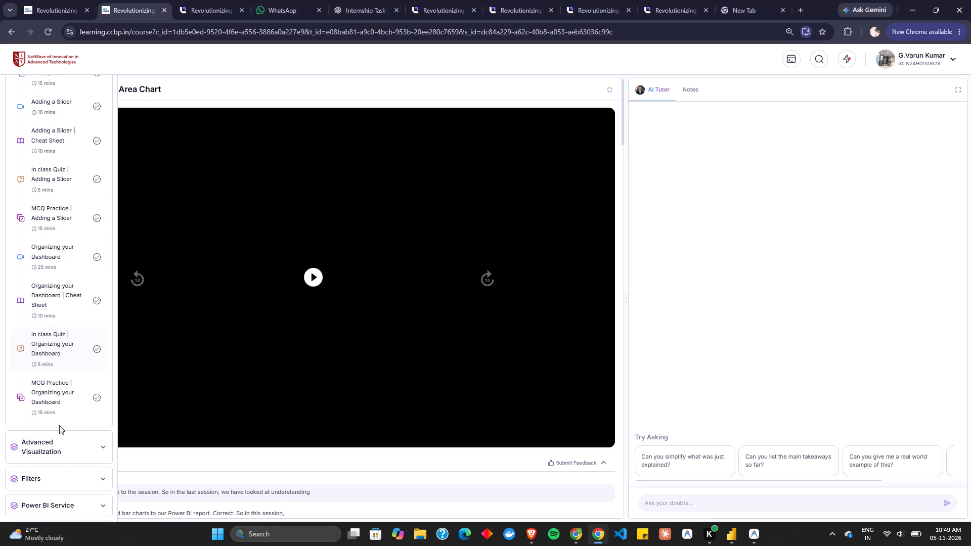
scroll(59, 425, "down", 2)
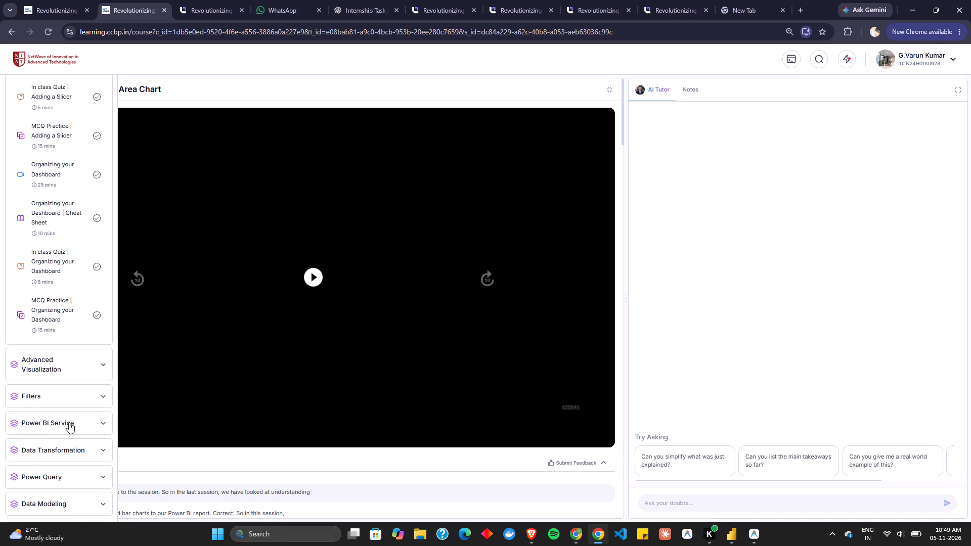
scroll(69, 422, "down", 4)
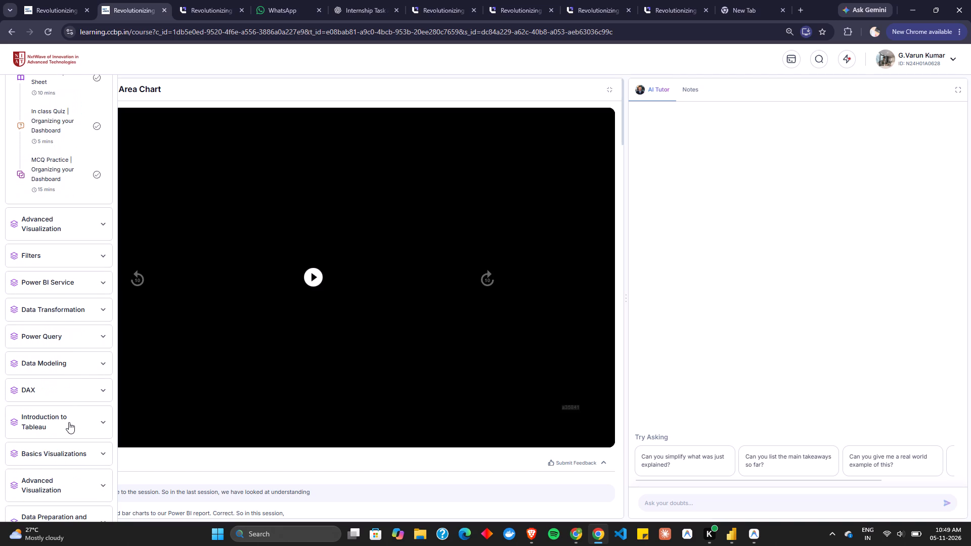
left_click(81, 234)
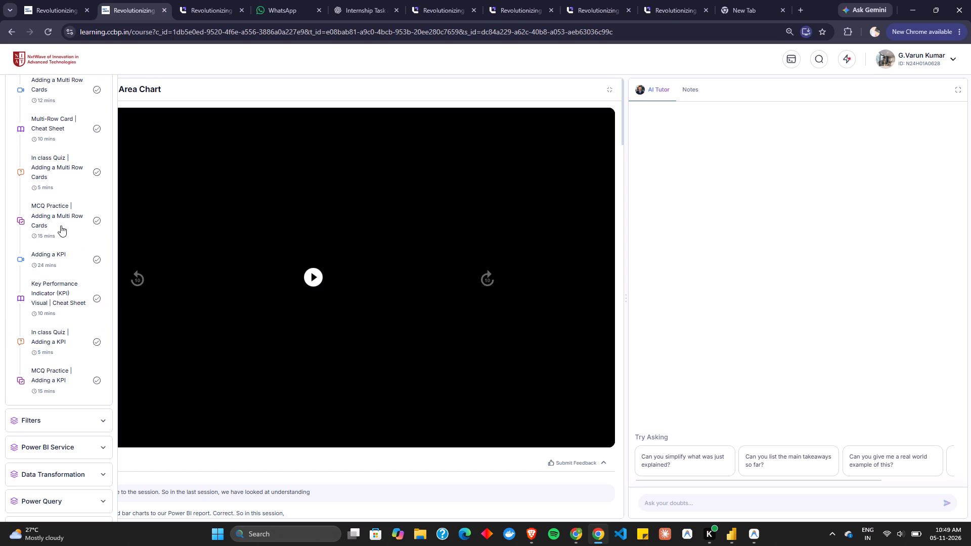
Open the Ribbon Chart cheat sheet from the Advanced Visualization section.
scroll(61, 225, "up", 4)
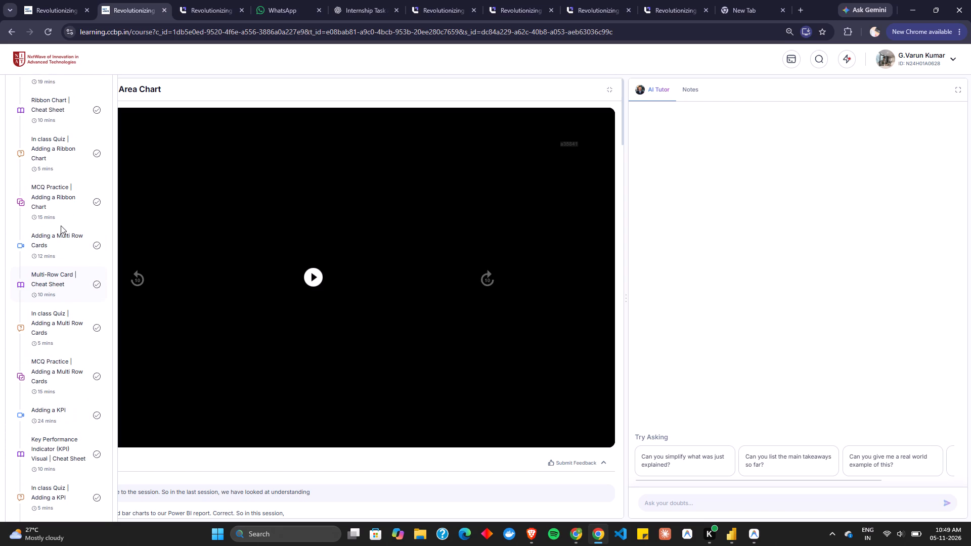
scroll(61, 225, "up", 1)
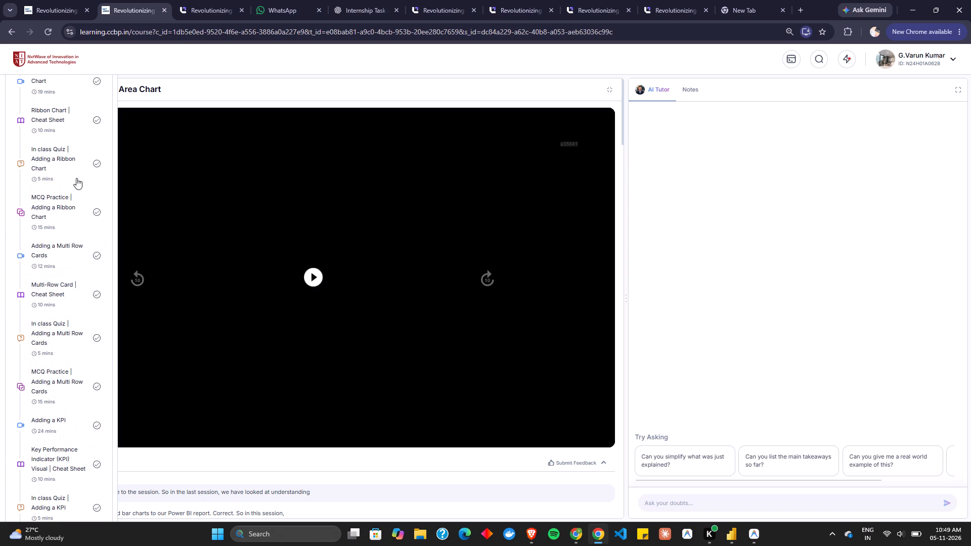
scroll(69, 209, "up", 1)
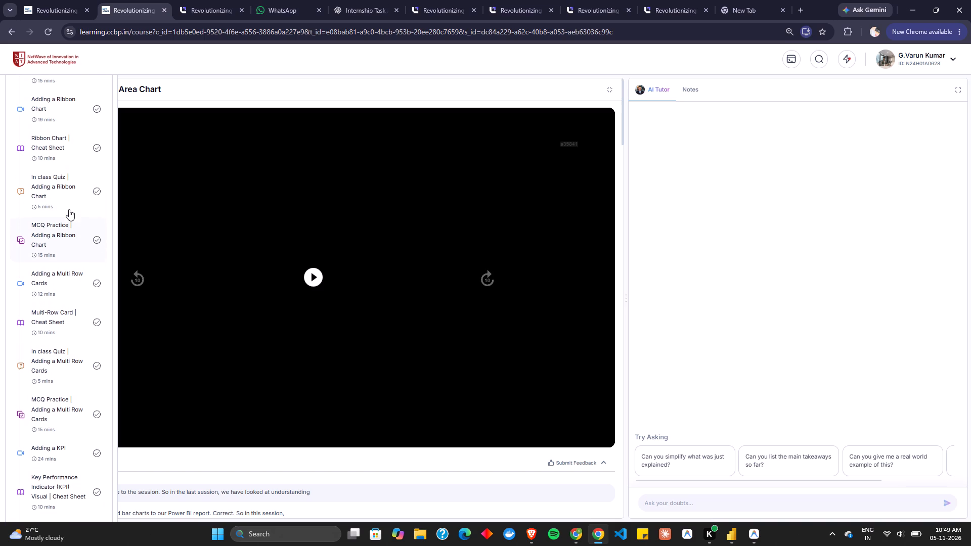
scroll(69, 209, "up", 2)
left_click(70, 178)
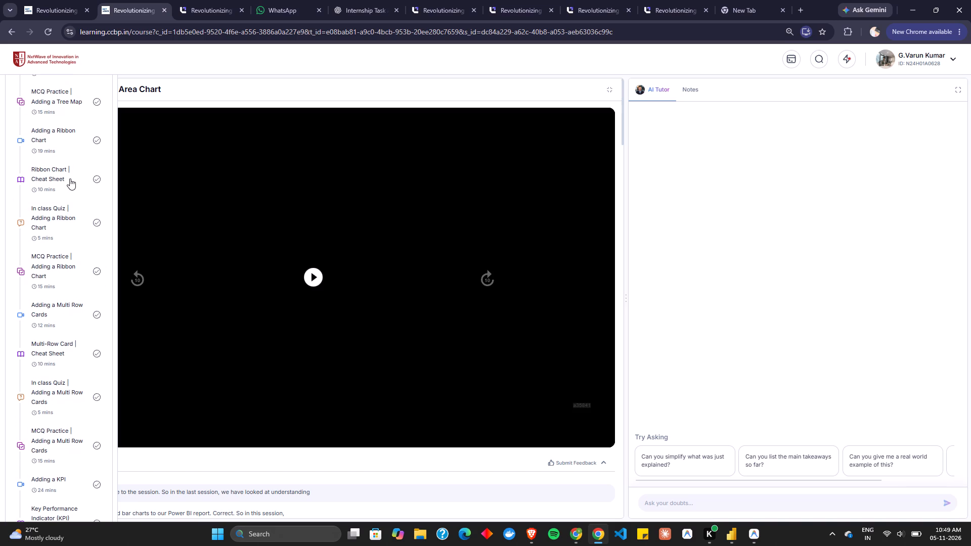
Read the Ribbon Chart cheat sheet, covering its comparison with the stacked column chart and when to use it.
scroll(296, 266, "down", 3)
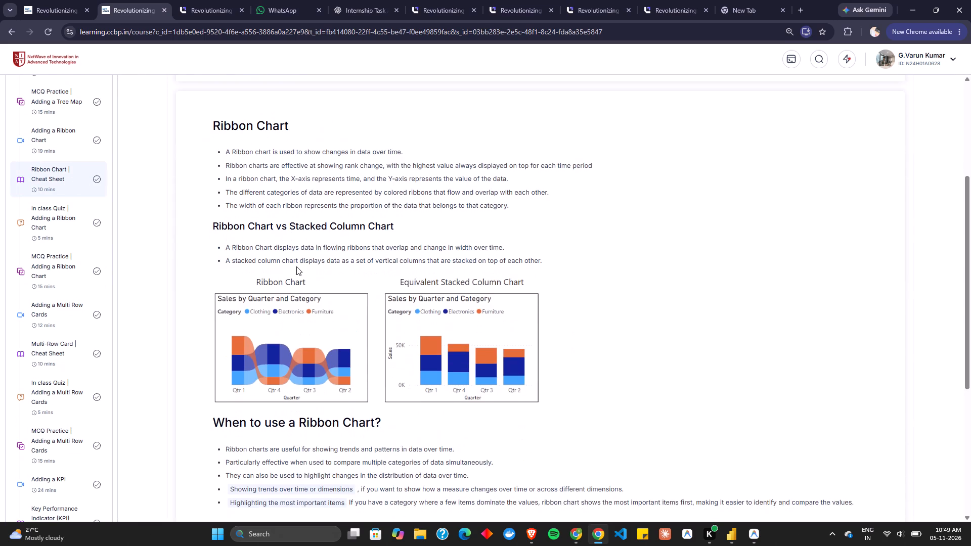
scroll(296, 266, "down", 3)
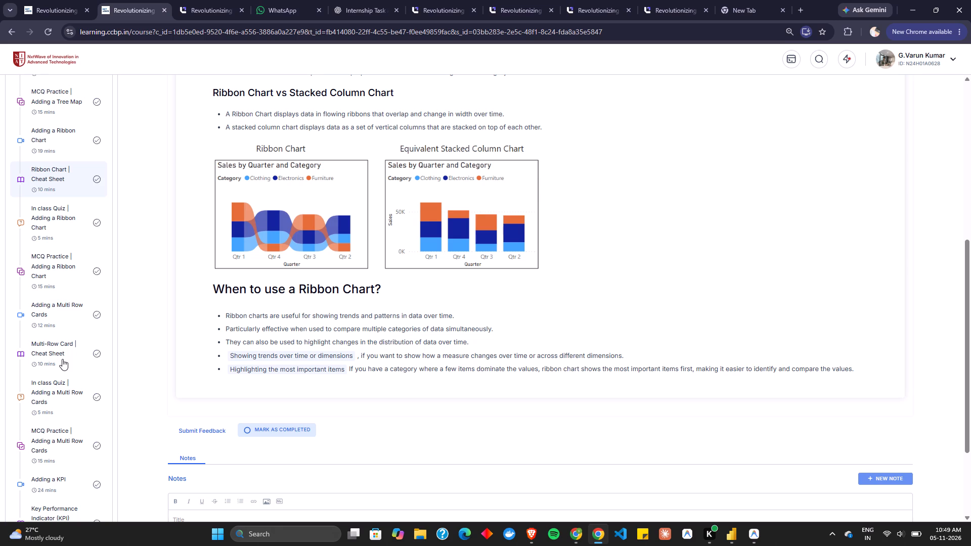
scroll(270, 348, "down", 5)
scroll(270, 348, "up", 5)
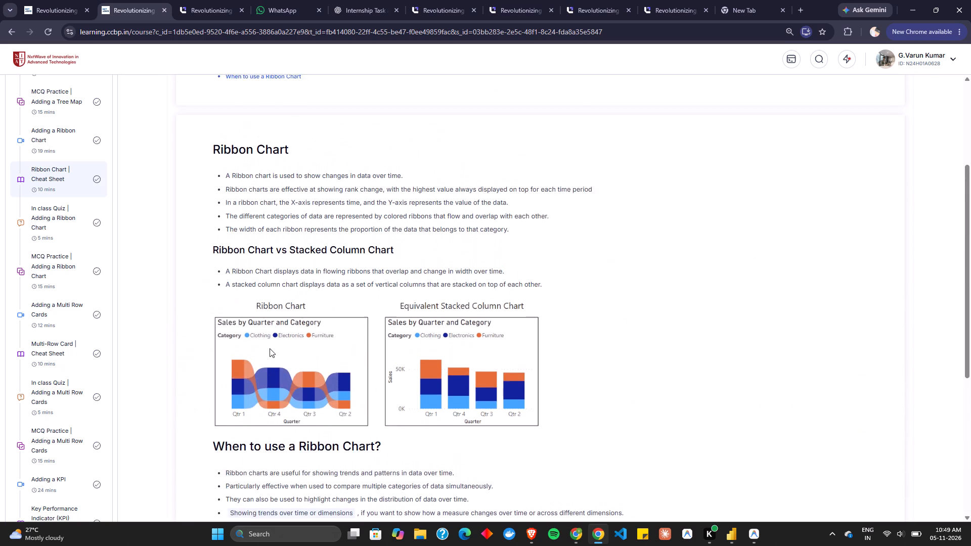
scroll(270, 348, "up", 1)
scroll(270, 348, "down", 1)
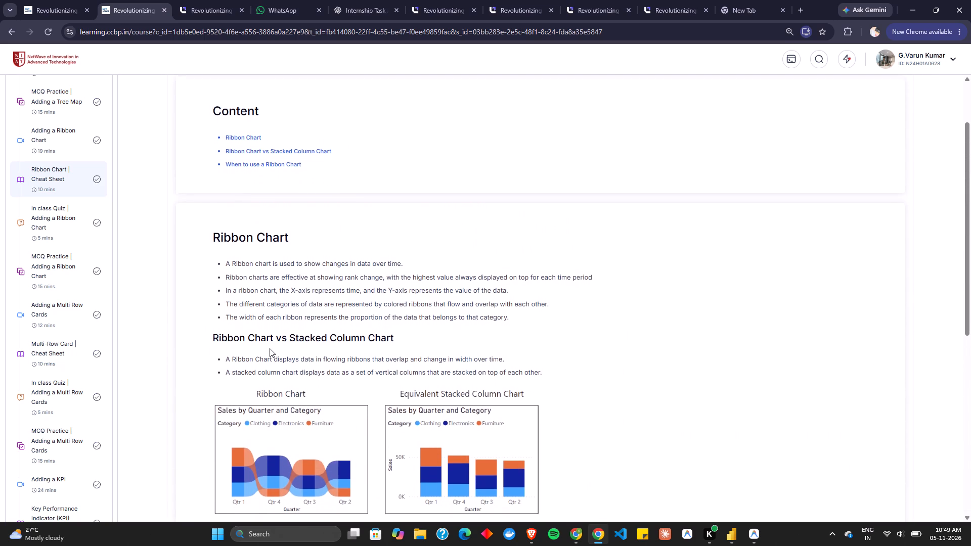
scroll(270, 348, "down", 2)
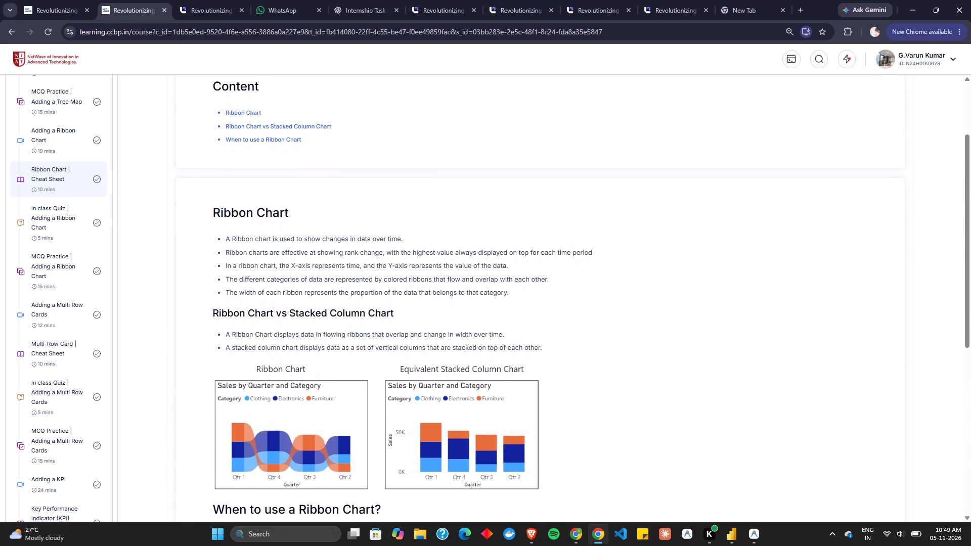
scroll(270, 348, "down", 1)
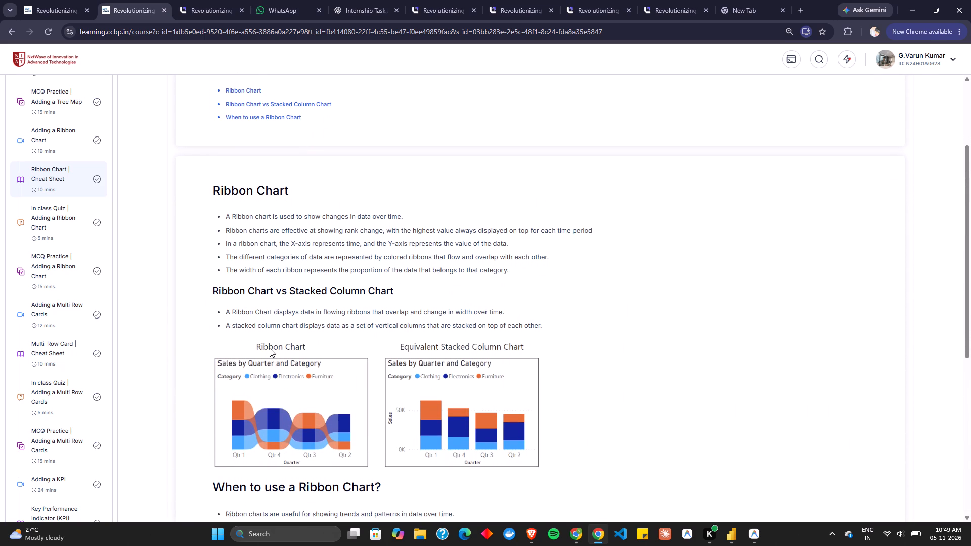
scroll(270, 348, "down", 1)
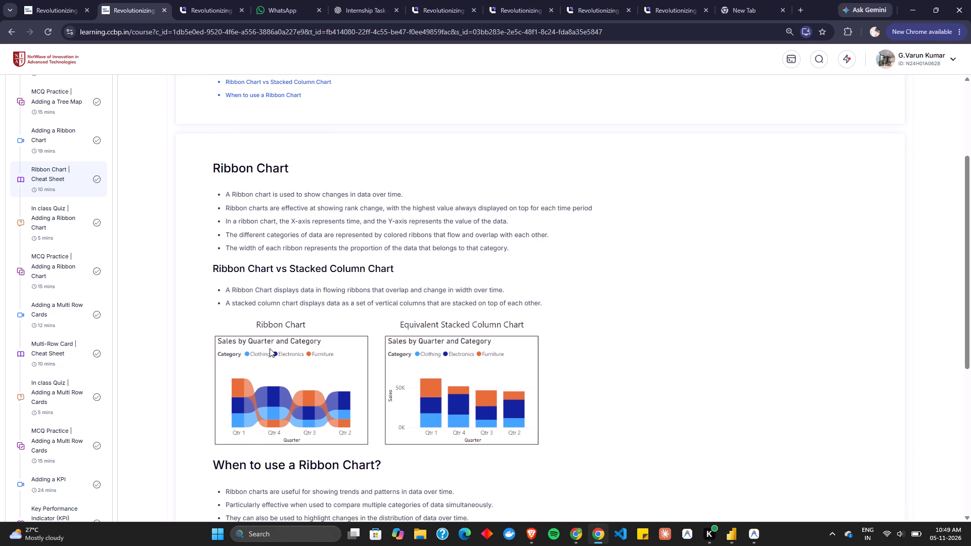
scroll(270, 348, "down", 1)
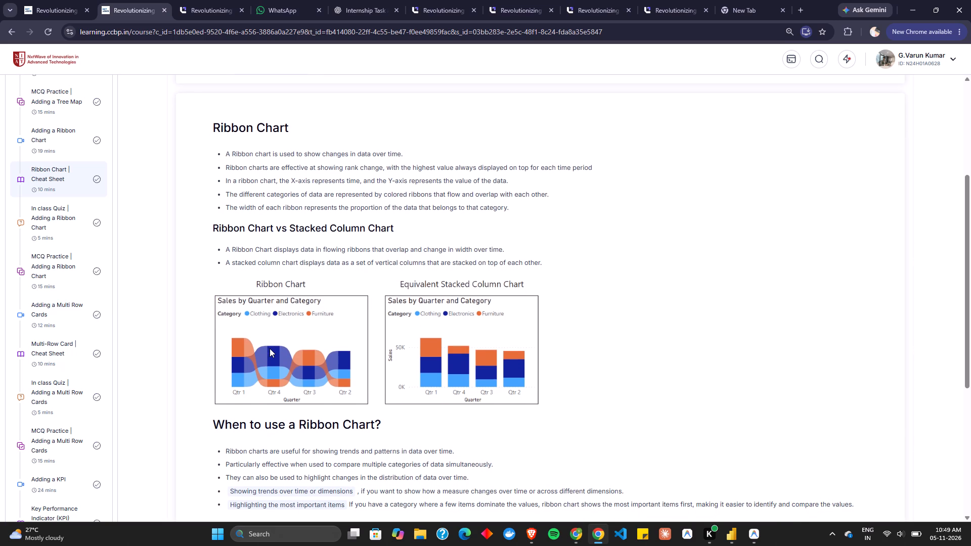
scroll(270, 348, "down", 1)
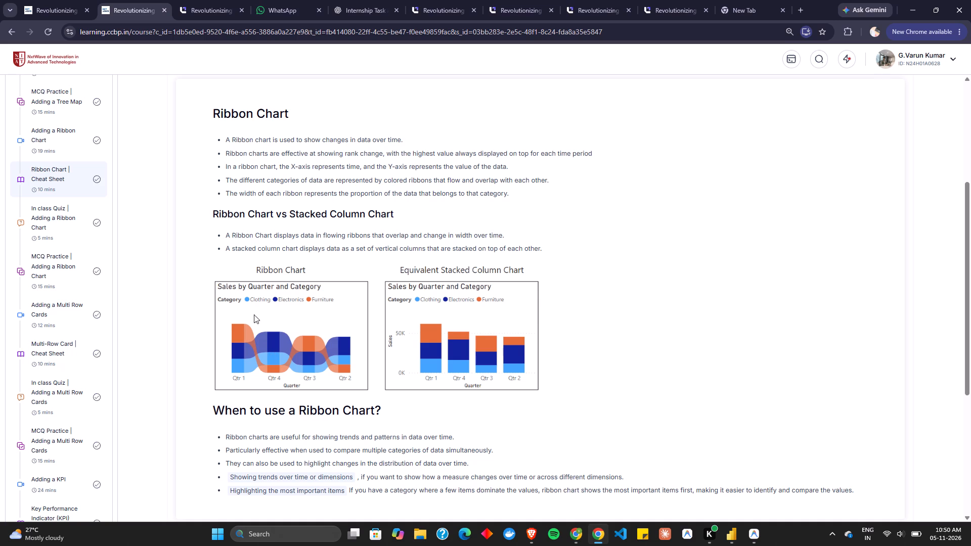
Open the Multi-Row Card cheat sheet and read its definition, when to use it and the example card.
left_click(70, 358)
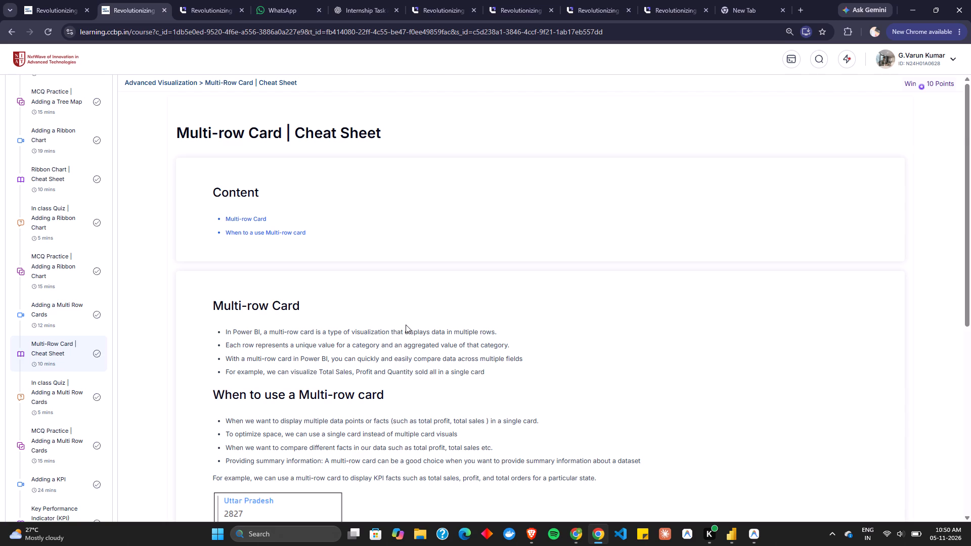
scroll(406, 325, "down", 5)
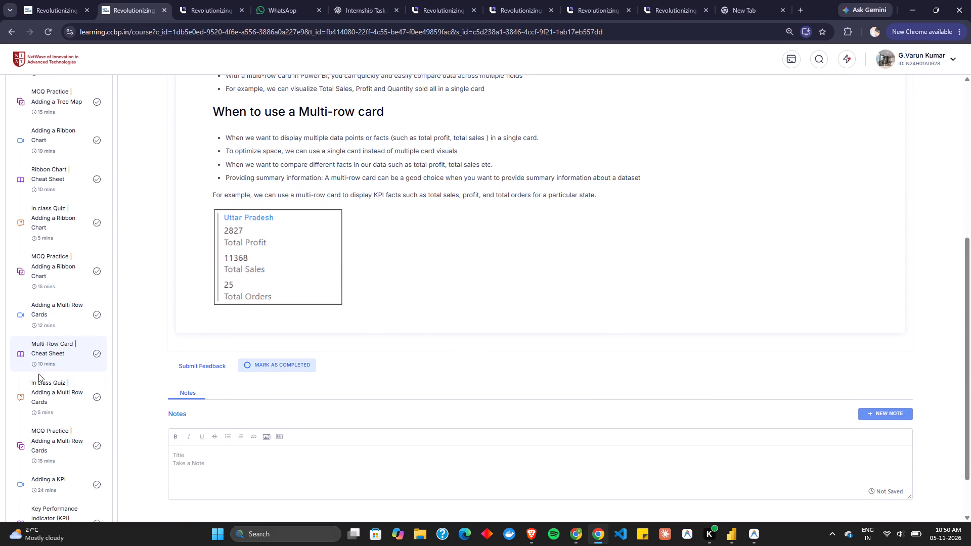
Open the Key Performance Indicator (KPI) Visual cheat sheet from the Advanced Visualization lessons.
scroll(51, 375, "down", 2)
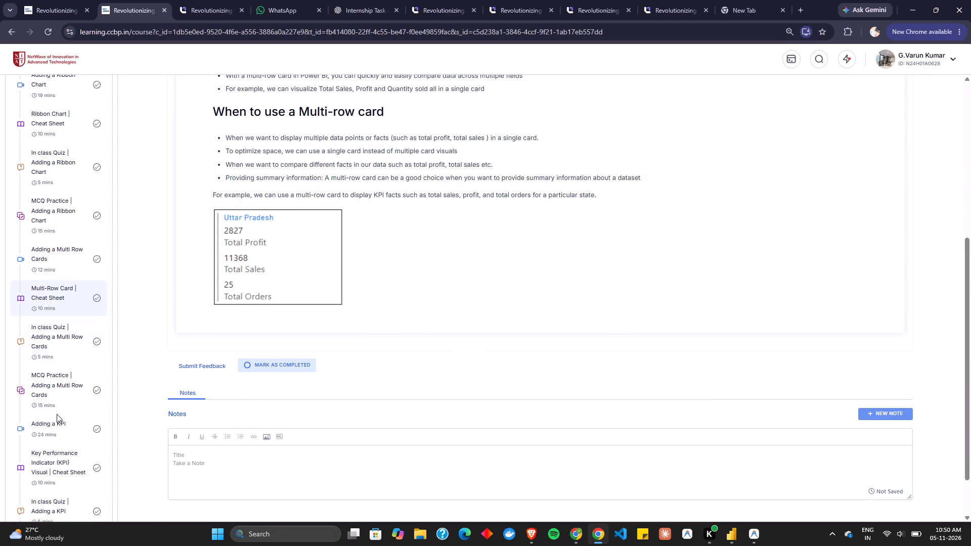
scroll(57, 414, "down", 1)
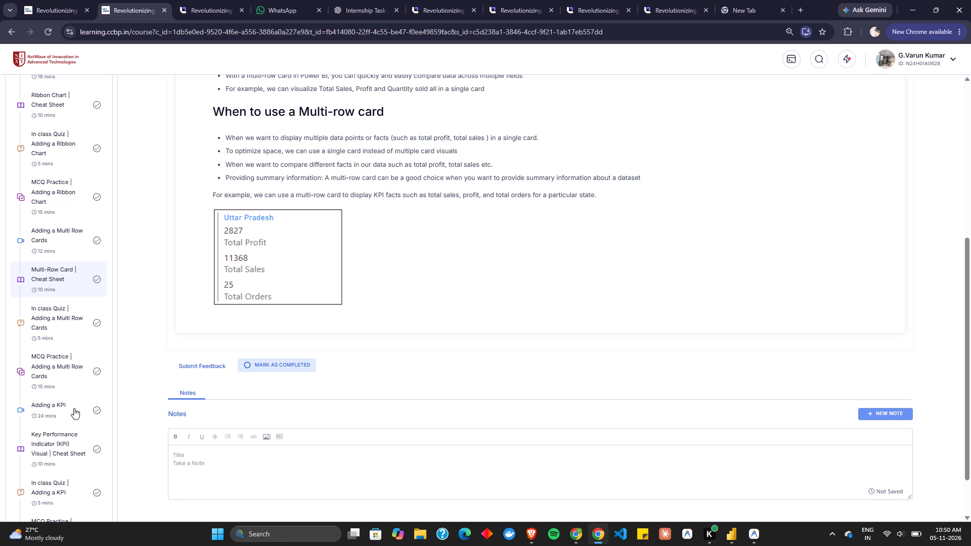
scroll(76, 419, "down", 1)
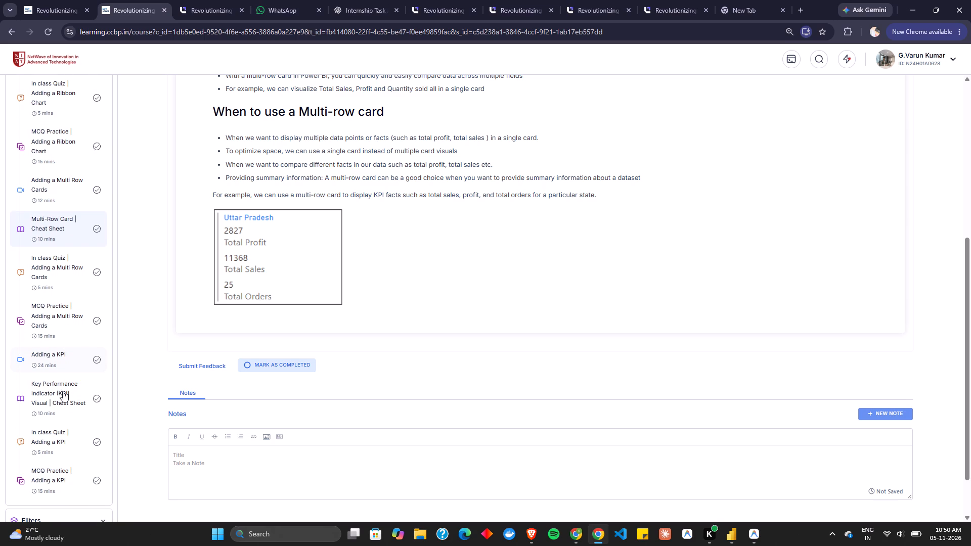
left_click(63, 391)
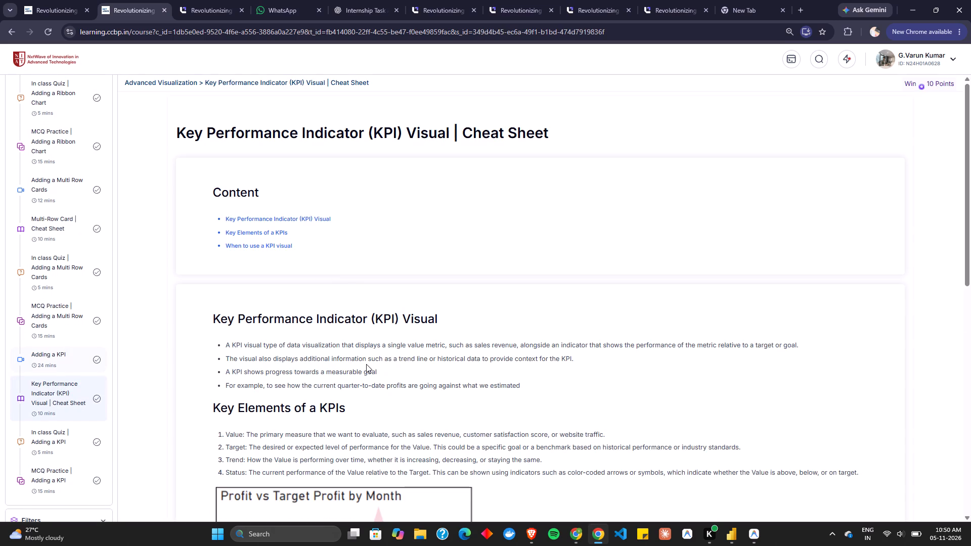
Read the KPI Visual cheat sheet, covering its definition, key elements, example visual and when to use it.
scroll(366, 364, "down", 1)
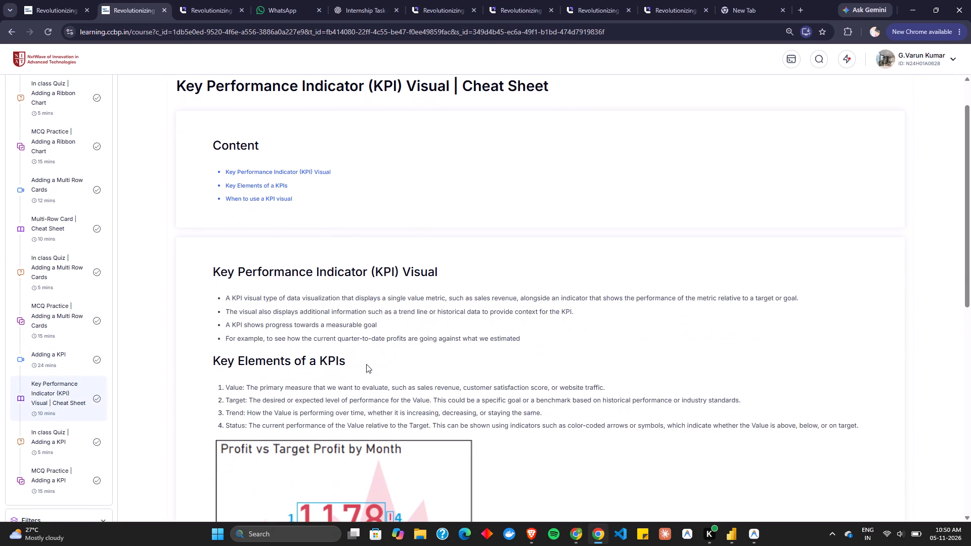
scroll(366, 364, "down", 3)
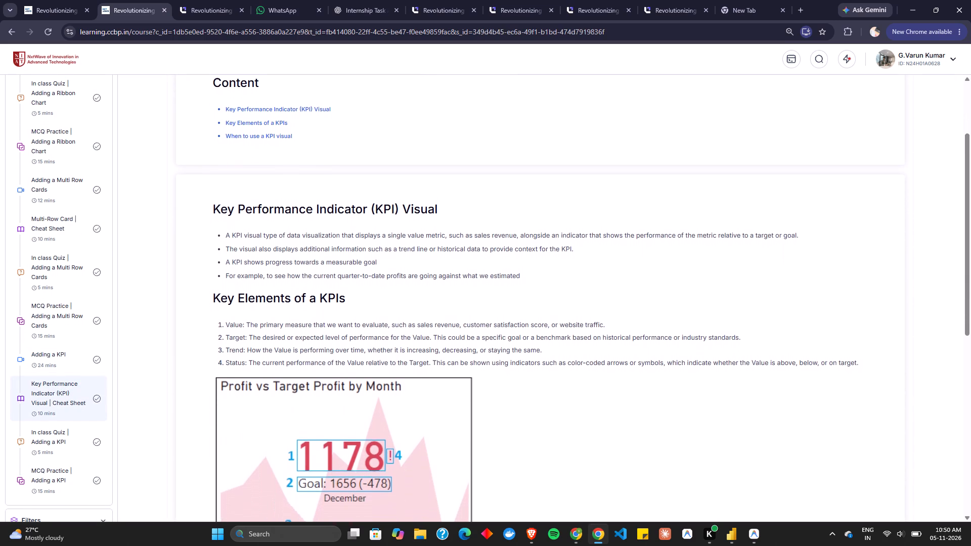
scroll(366, 364, "down", 1)
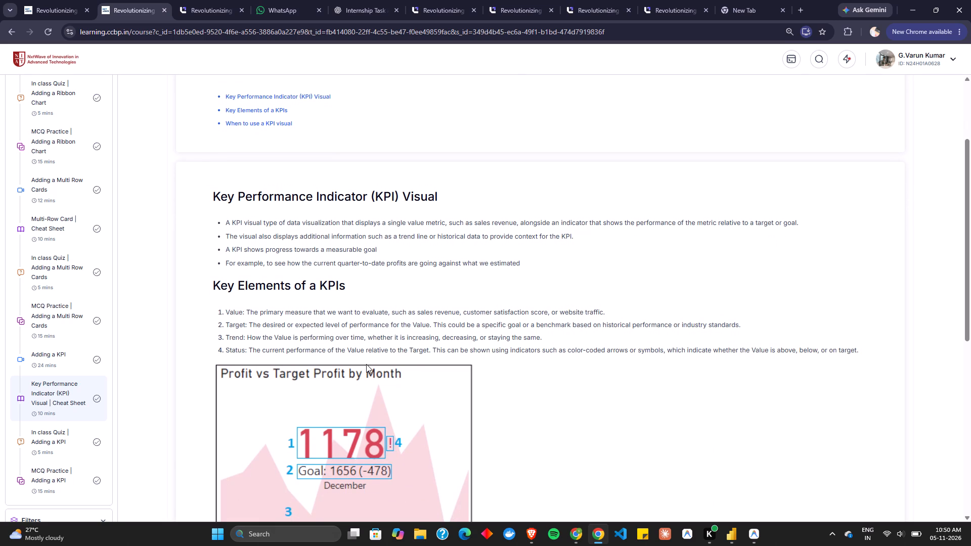
scroll(366, 364, "down", 2)
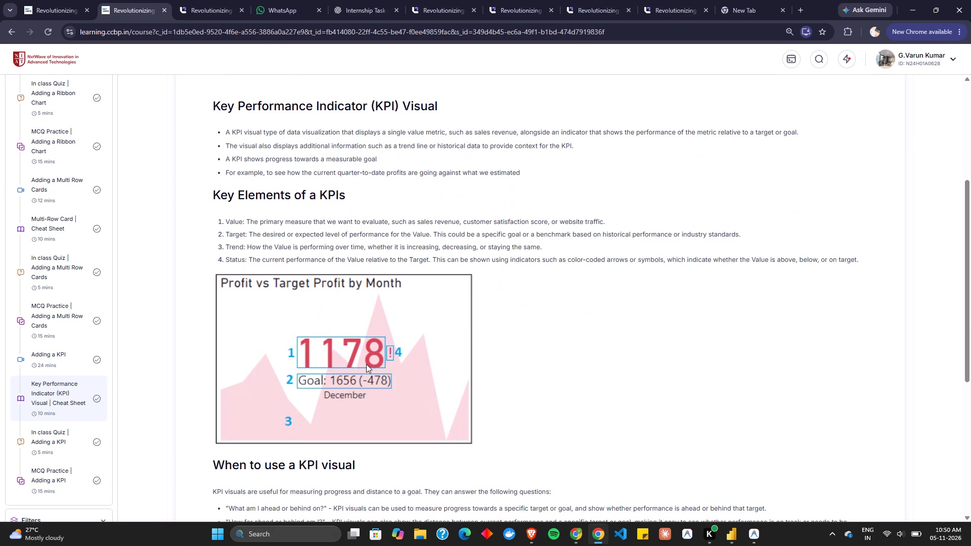
scroll(420, 306, "down", 3)
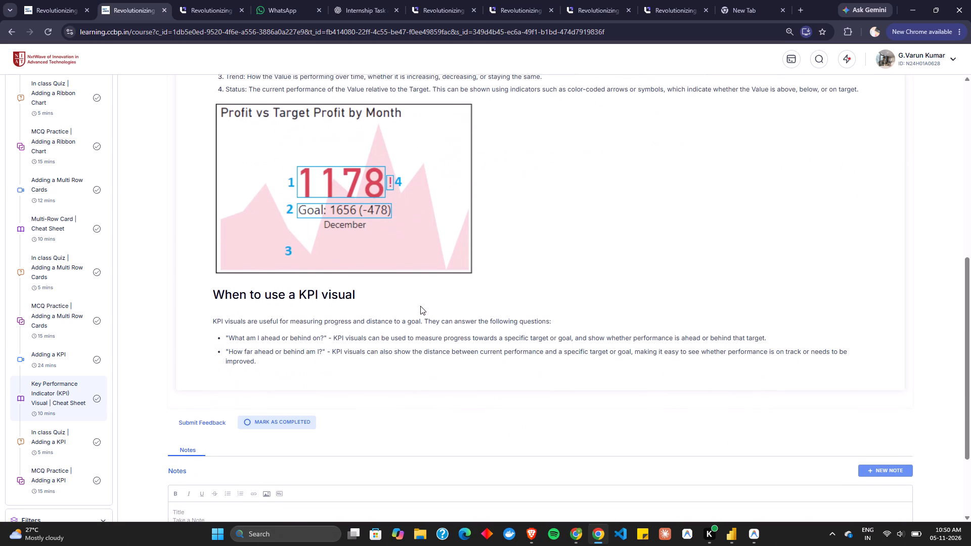
scroll(420, 306, "down", 1)
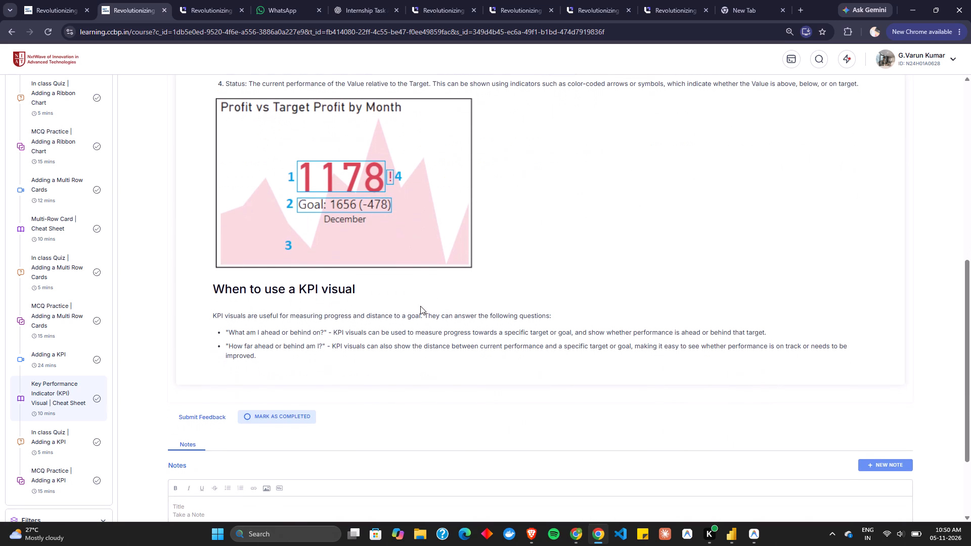
scroll(420, 306, "down", 2)
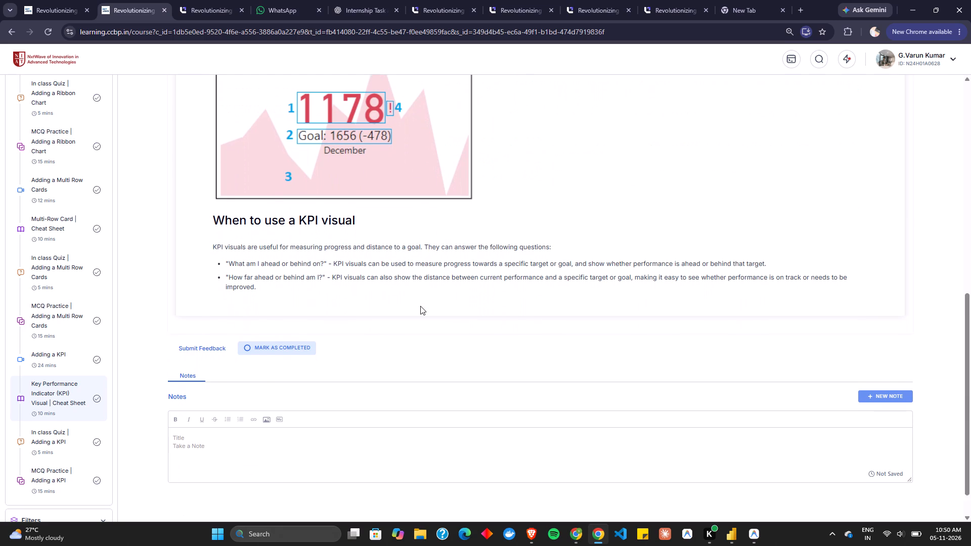
scroll(420, 306, "down", 1)
left_click(420, 306)
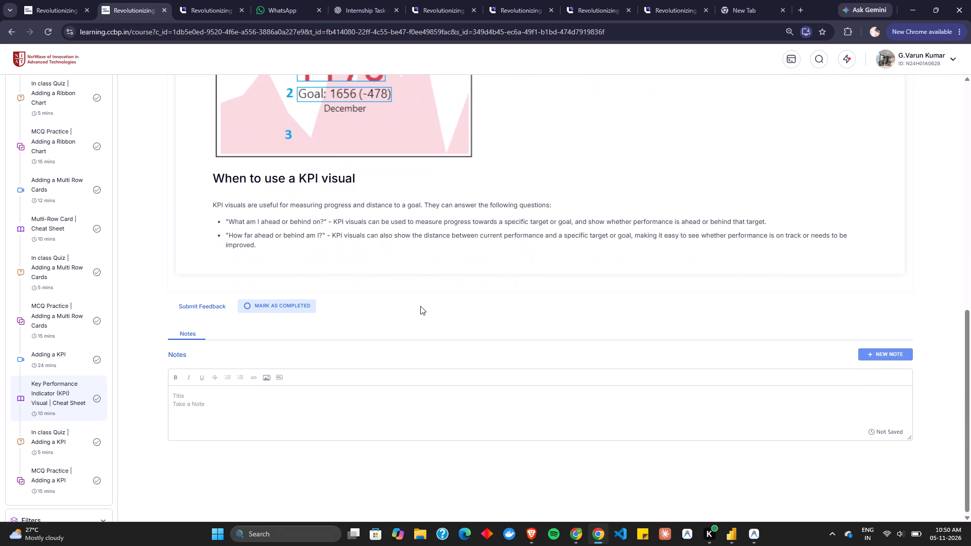
scroll(420, 306, "down", 1)
scroll(420, 306, "up", 1)
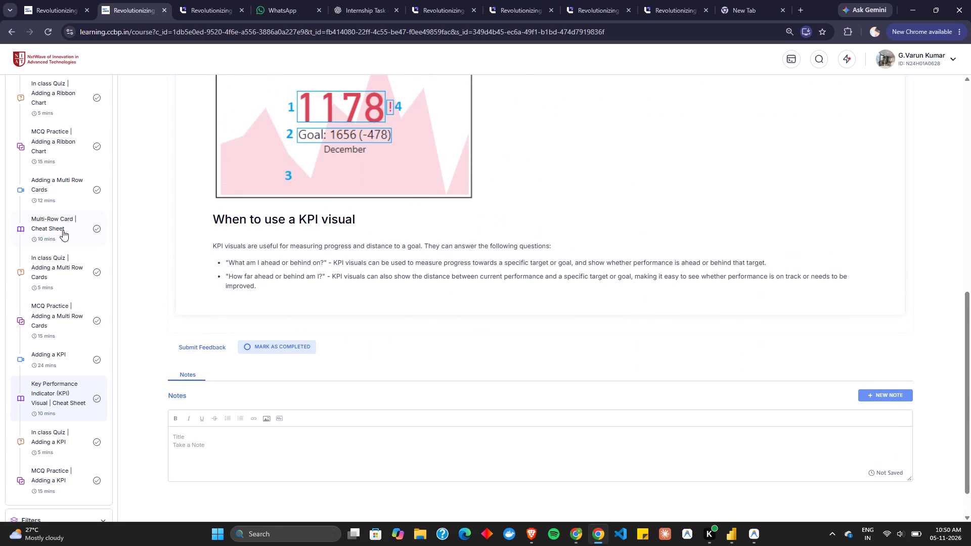
Reopen the Multi-Row Card cheat sheet and review its definition, uses and example card.
left_click(63, 230)
scroll(333, 342, "down", 2)
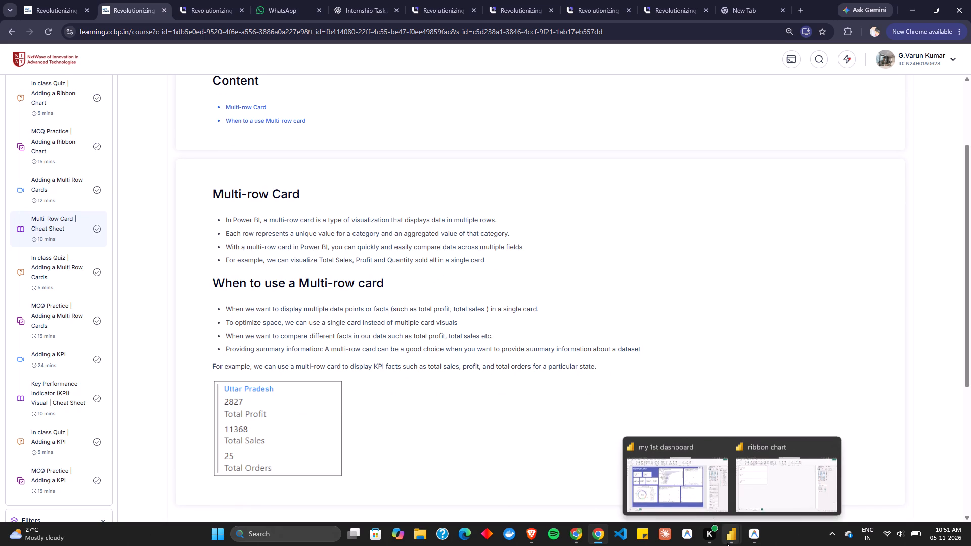
Return to the KPI Visual cheat sheet and review the key elements, annotated example and when to use it.
left_click(47, 383)
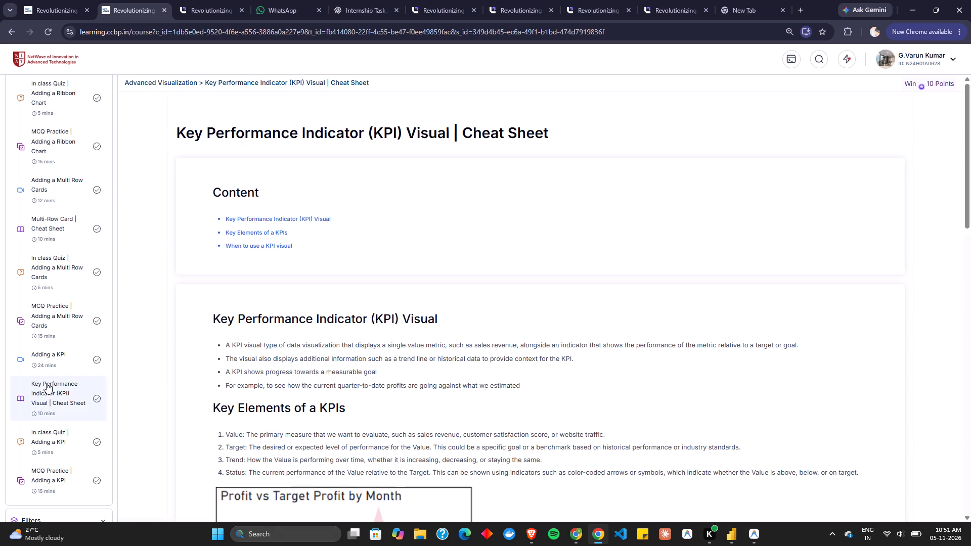
scroll(412, 380, "down", 2)
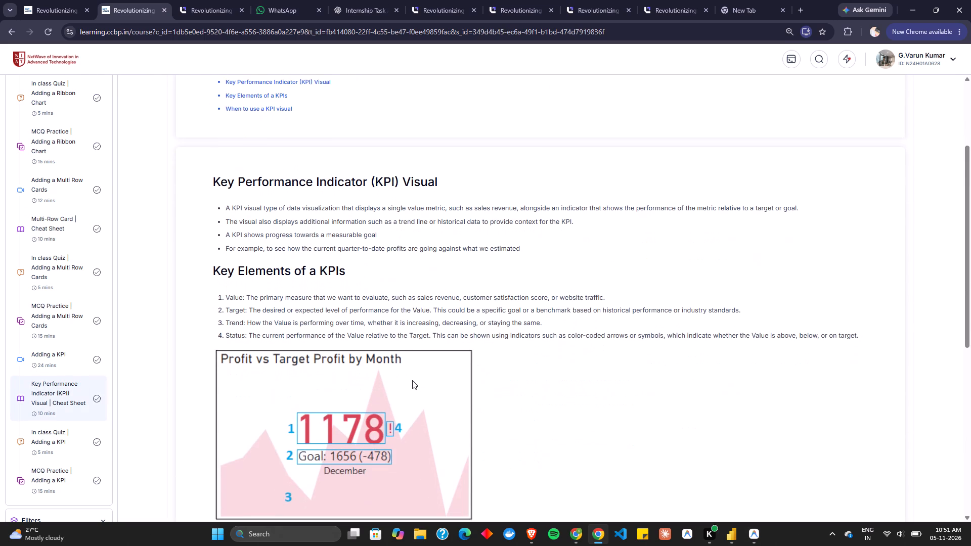
scroll(412, 380, "down", 4)
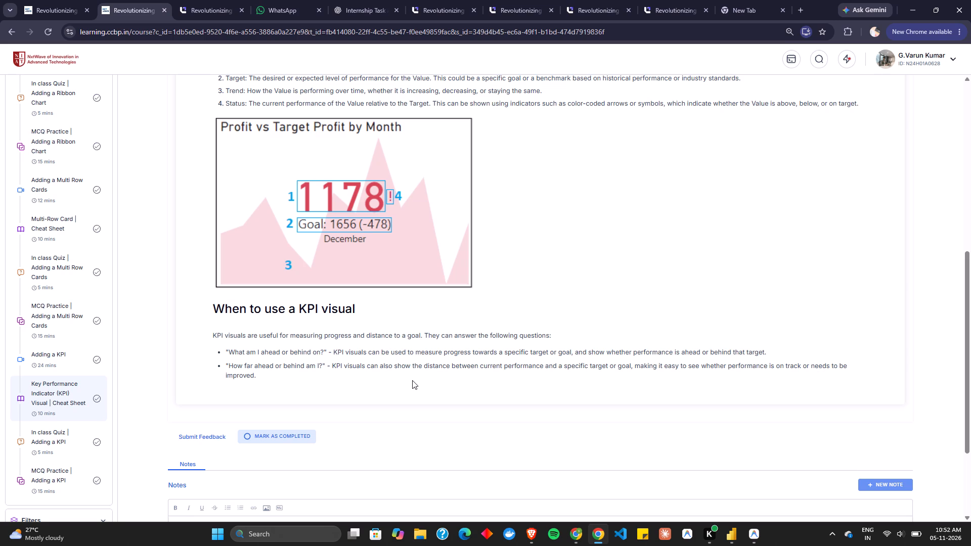
Switch to the ribbon chart report in Power BI and add an empty KPI visual to Page 3.
left_click(725, 533)
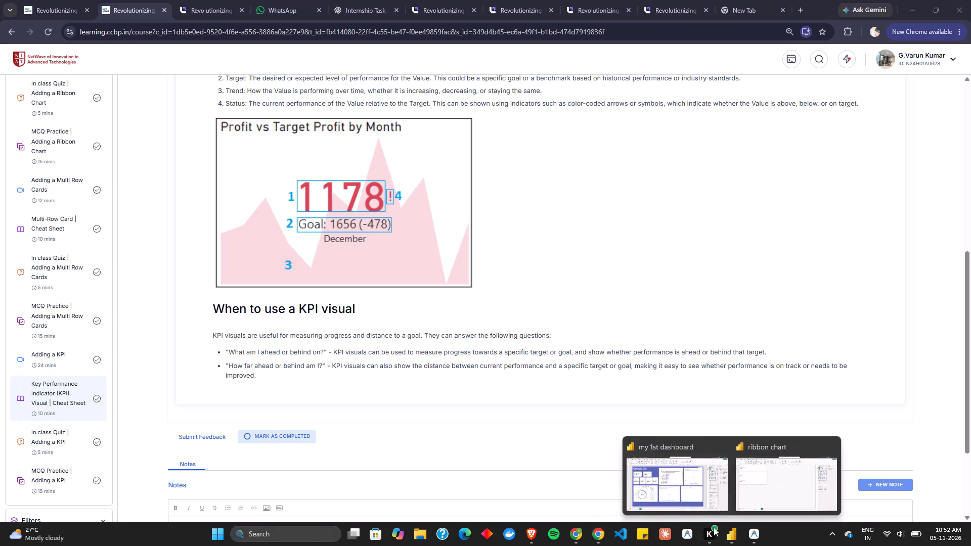
left_click(771, 475)
left_click(357, 338)
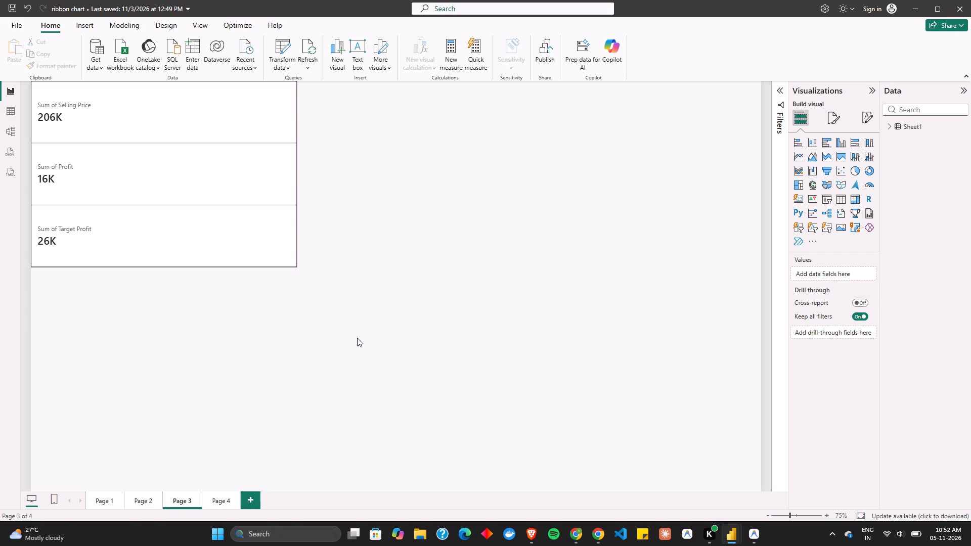
left_click(811, 199)
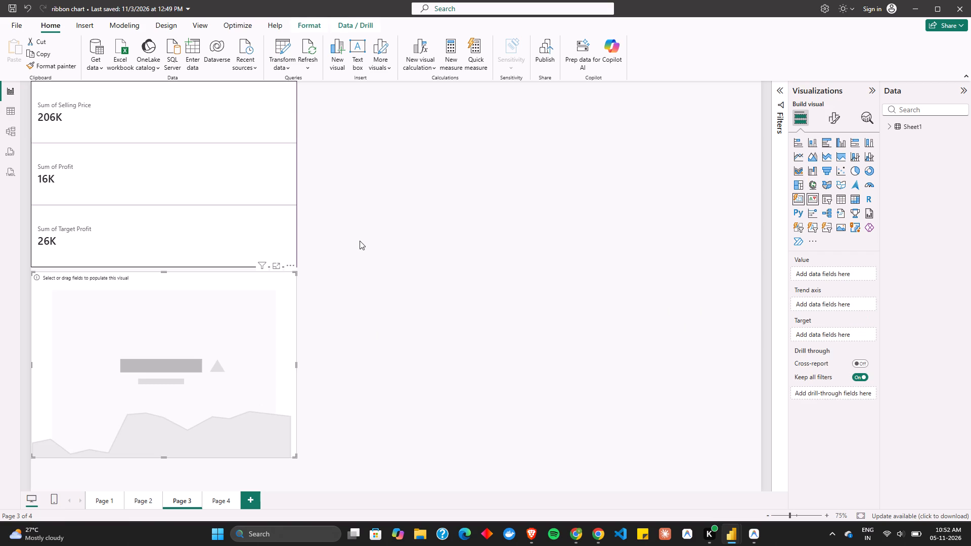
Shrink the card showing Selling Price, Profit and Target Profit in both width and height from its lower corner.
left_click(260, 225)
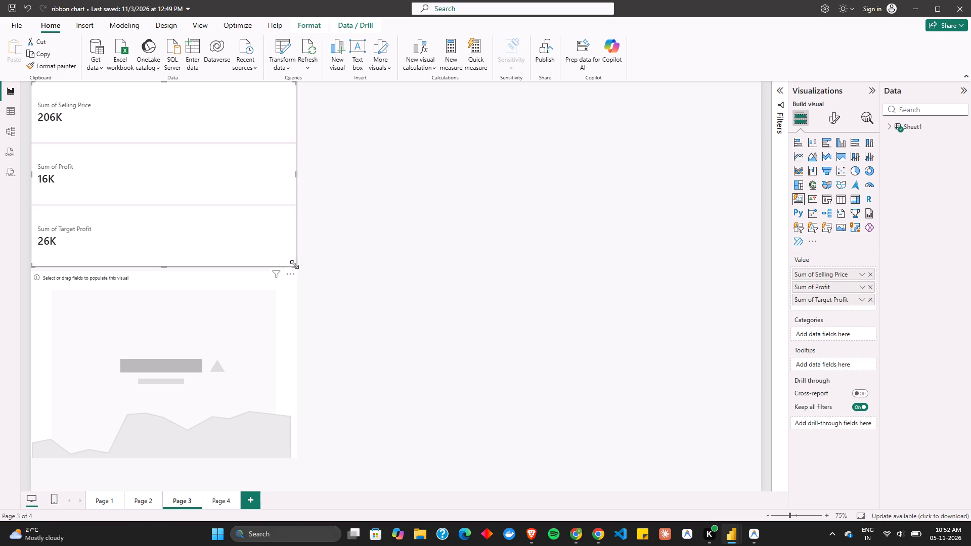
left_click(298, 266)
left_click(287, 255)
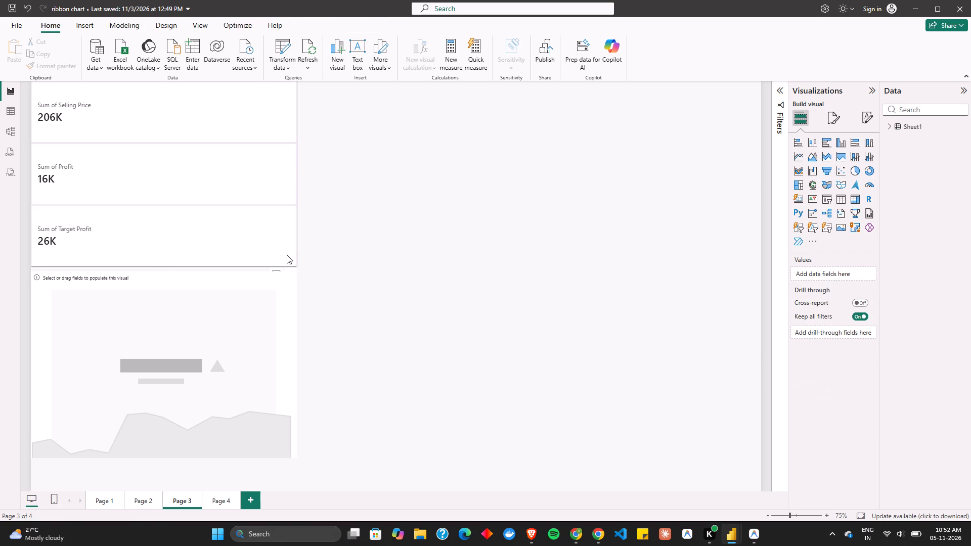
left_click(296, 267)
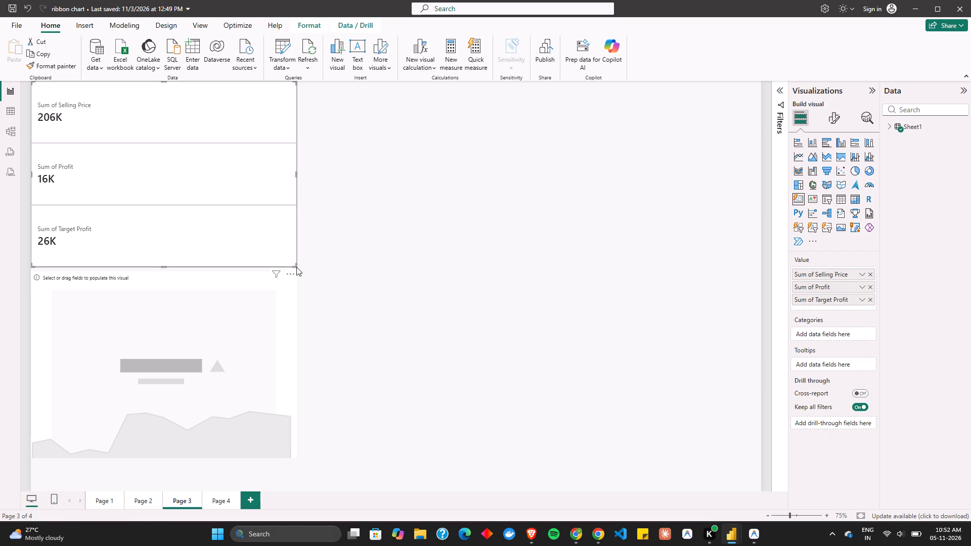
left_click_drag(296, 264, 226, 192)
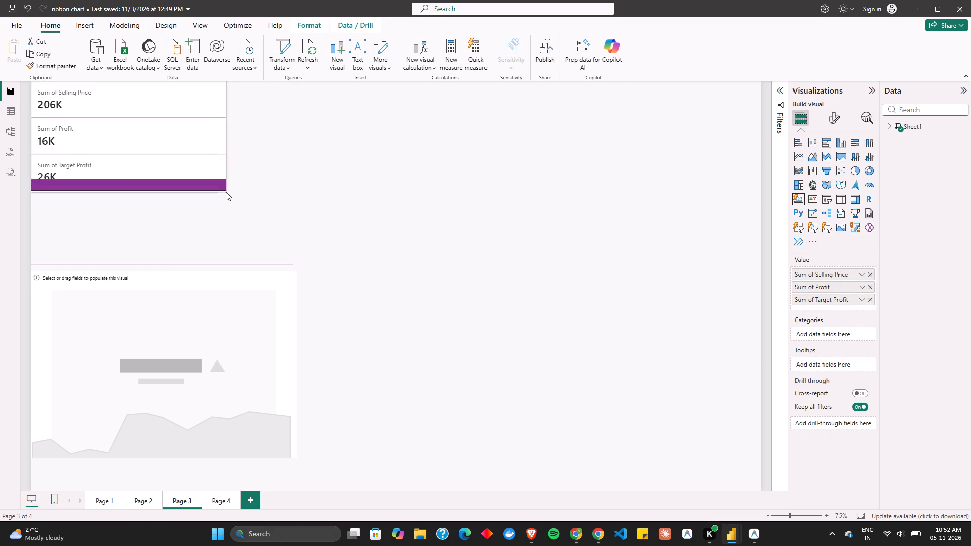
left_click_drag(226, 192, 226, 193)
Move the empty KPI visual to the middle of the page, clear of the card.
left_click_drag(188, 303, 376, 201)
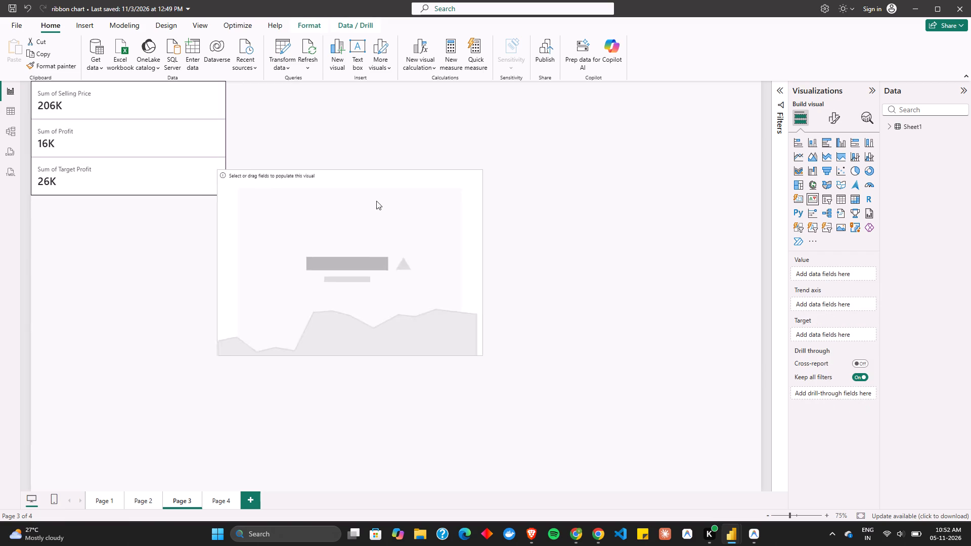
left_click_drag(376, 201, 460, 200)
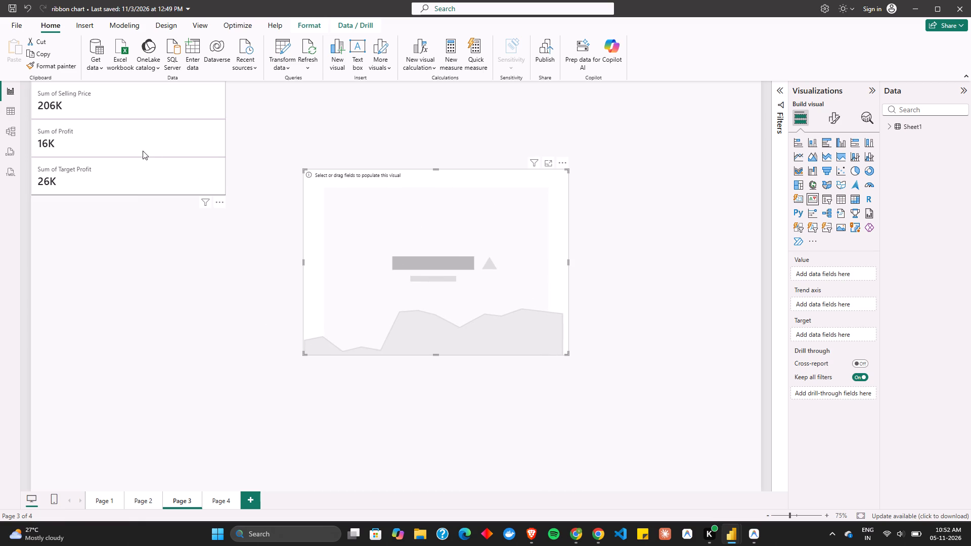
Adjust the card's height from its bottom edge so its three values are evenly spaced and fully readable.
left_click(127, 194)
left_click_drag(128, 195, 142, 163)
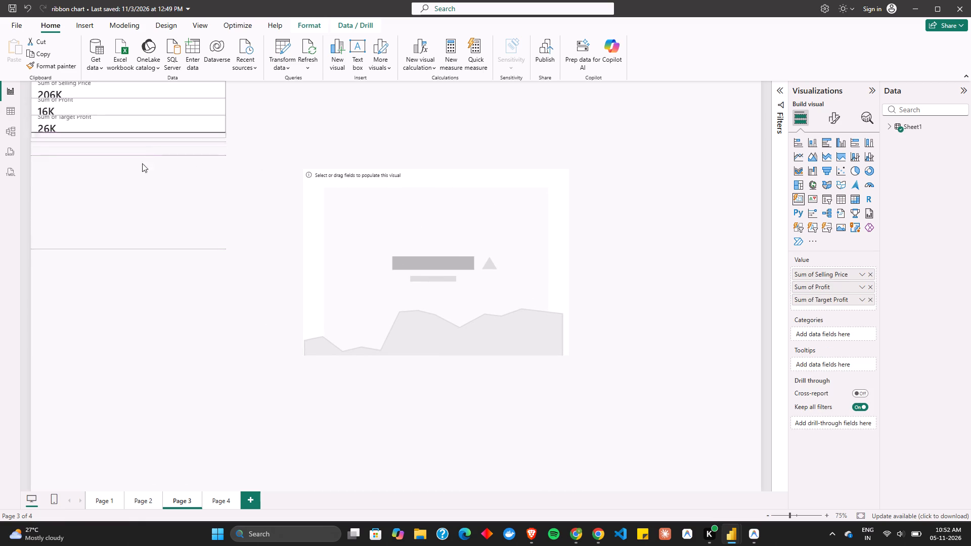
left_click_drag(142, 163, 143, 270)
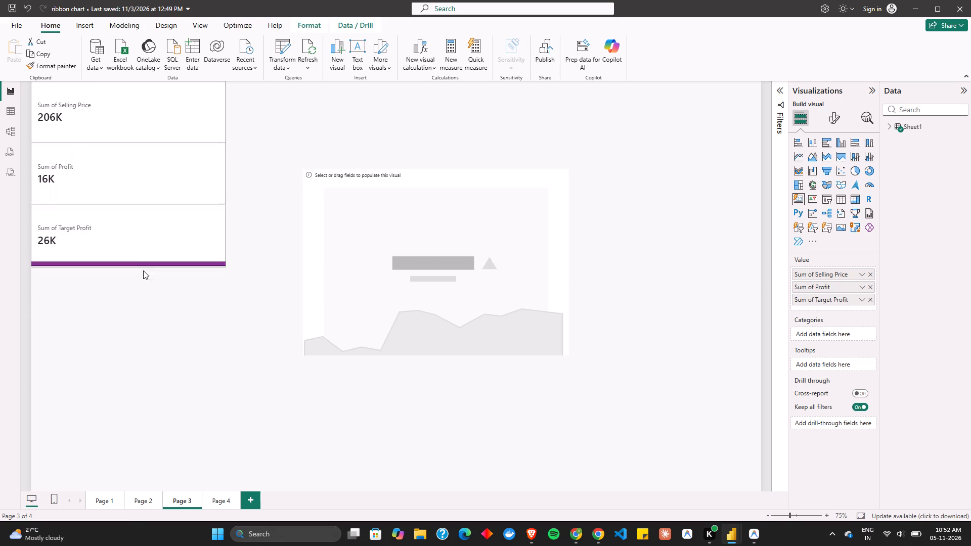
left_click_drag(143, 270, 150, 231)
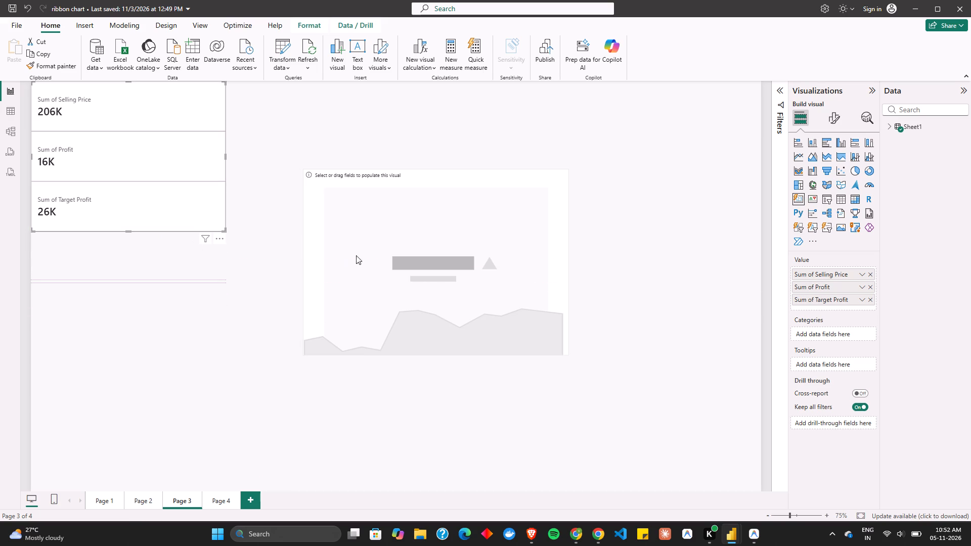
Select the empty KPI visual and expand the Sheet1 table to list its available fields.
left_click(363, 255)
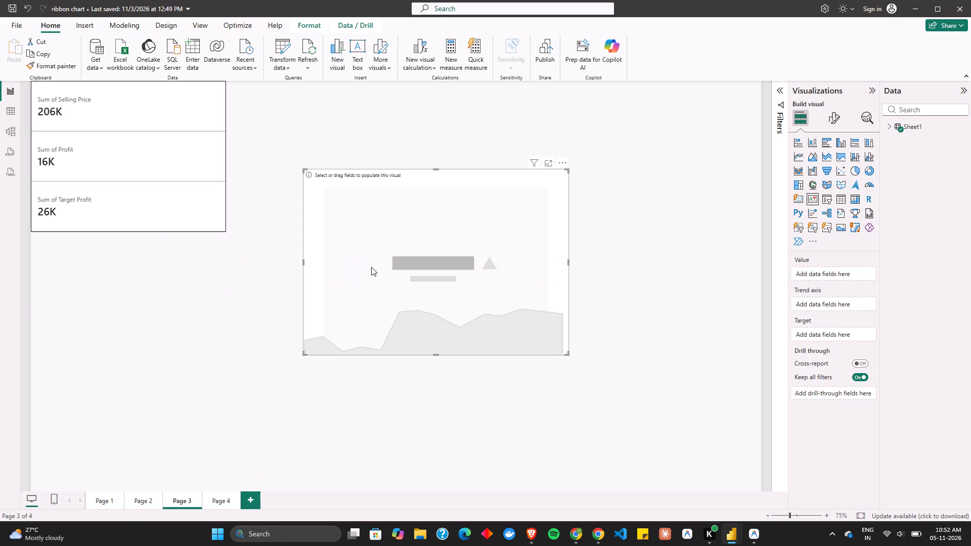
left_click(894, 128)
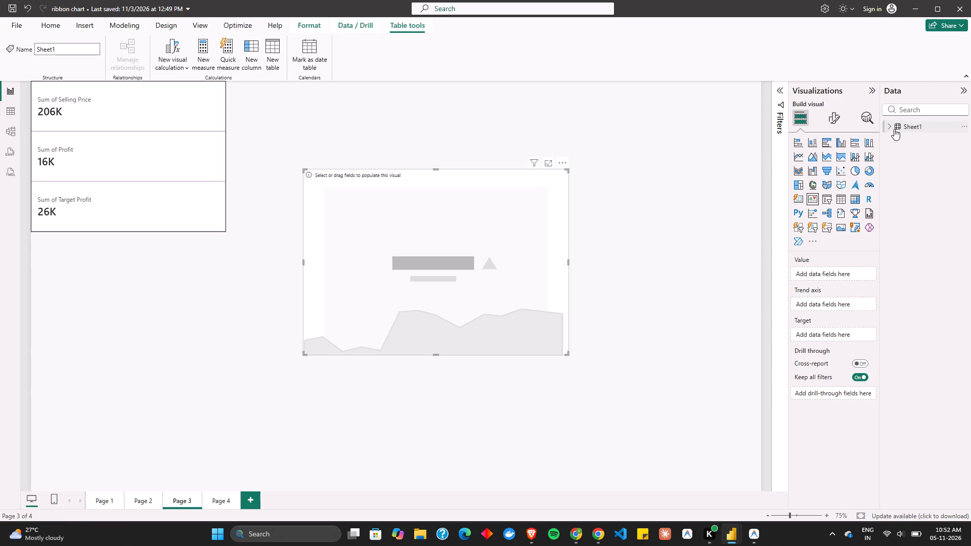
left_click(889, 126)
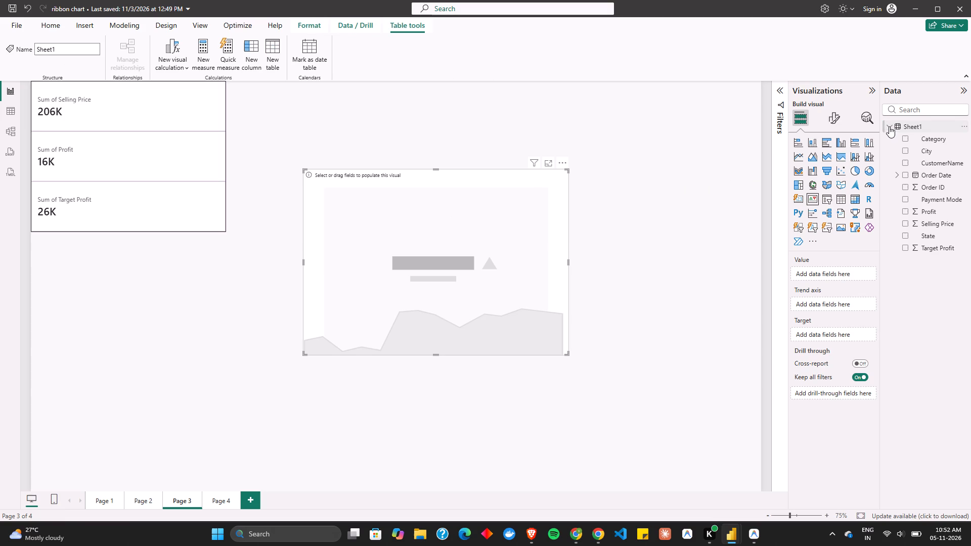
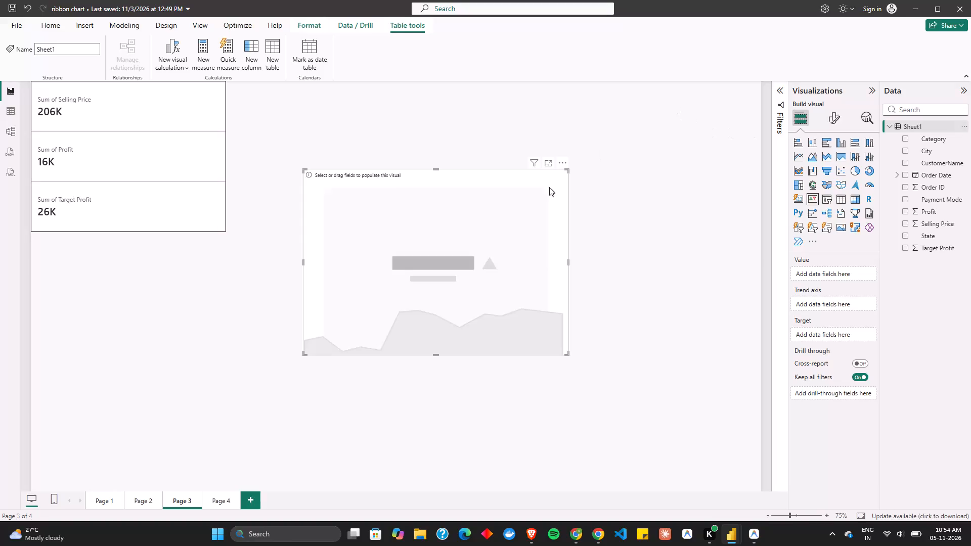
Add the Profit field as the value of the empty KPI visual.
left_click(493, 264)
left_click_drag(931, 210, 846, 271)
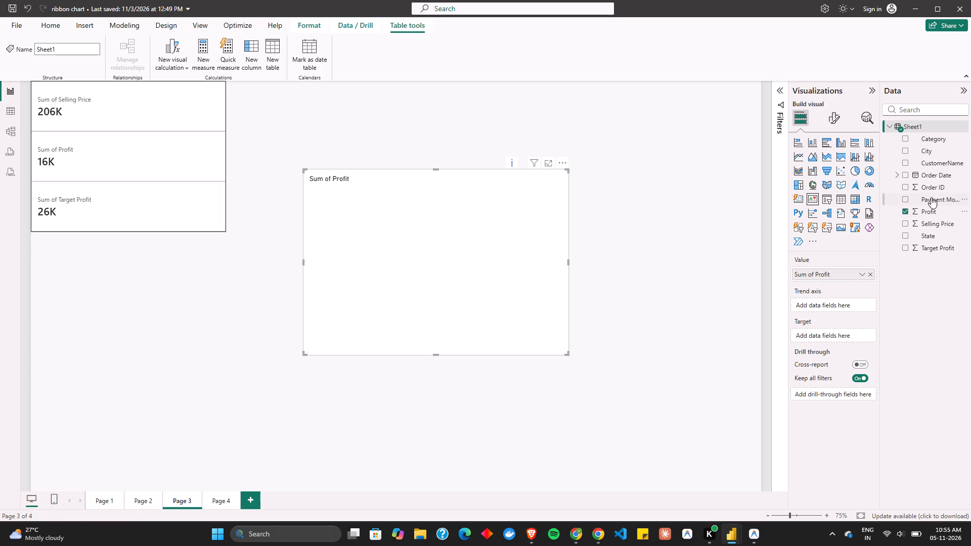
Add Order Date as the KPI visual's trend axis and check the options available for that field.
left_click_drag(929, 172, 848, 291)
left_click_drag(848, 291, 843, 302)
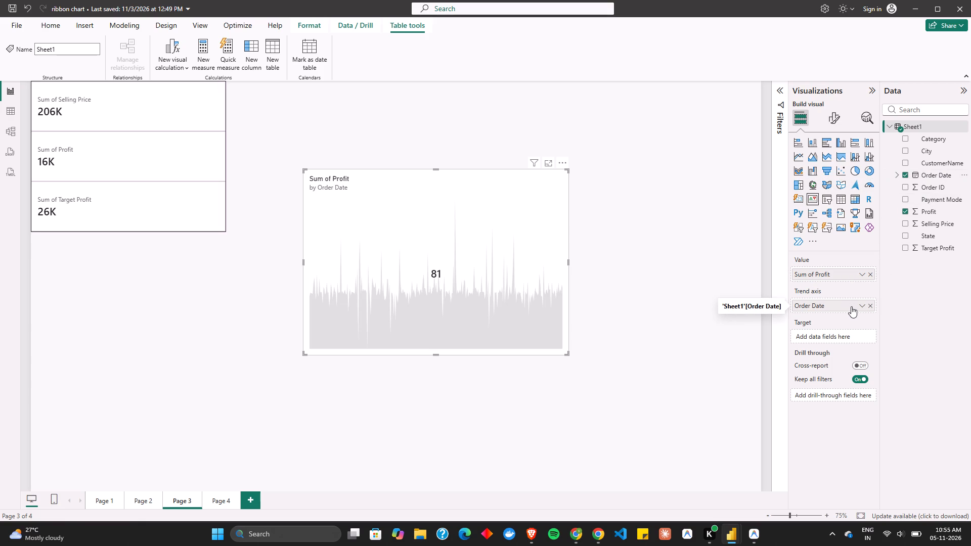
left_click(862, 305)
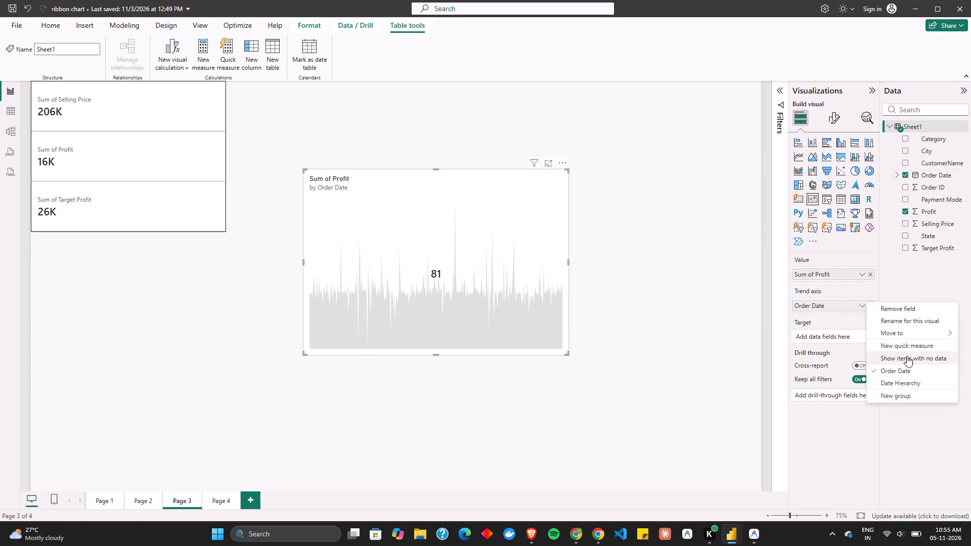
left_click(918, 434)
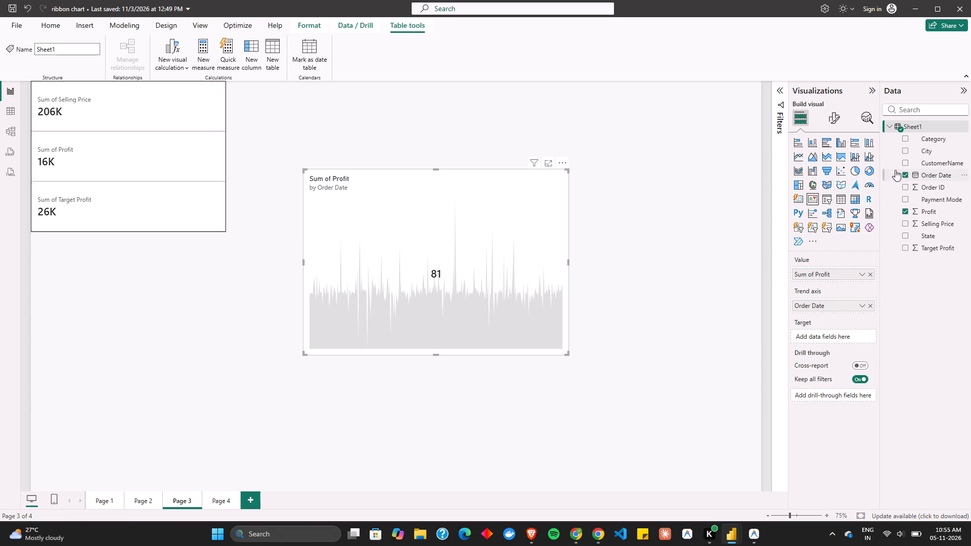
Replace the KPI's trend axis field with Month from the Order Date hierarchy.
left_click(897, 175)
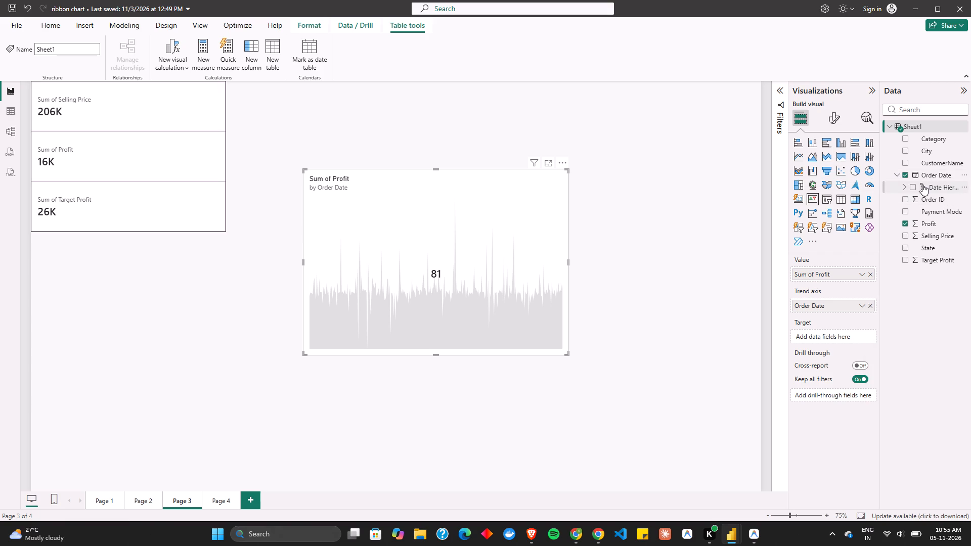
left_click(905, 187)
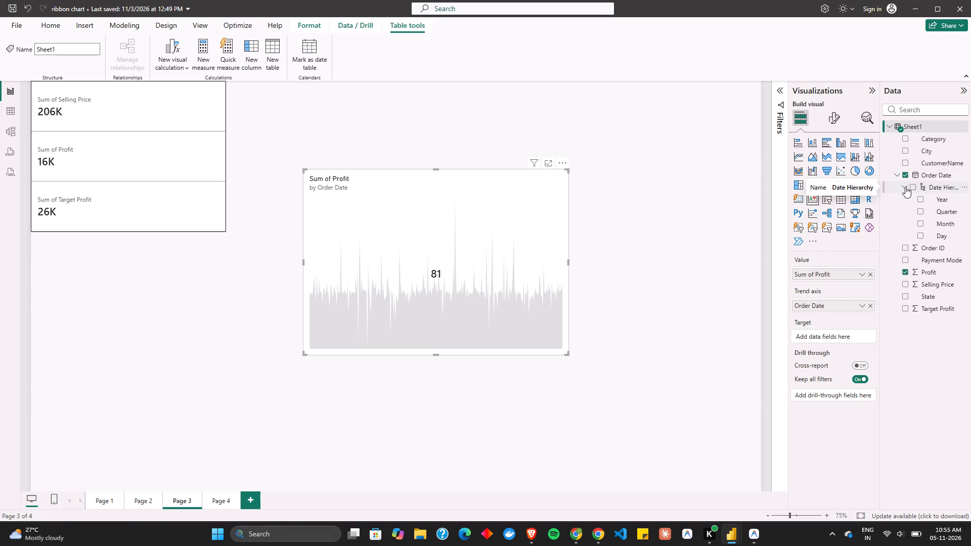
left_click_drag(949, 225, 841, 304)
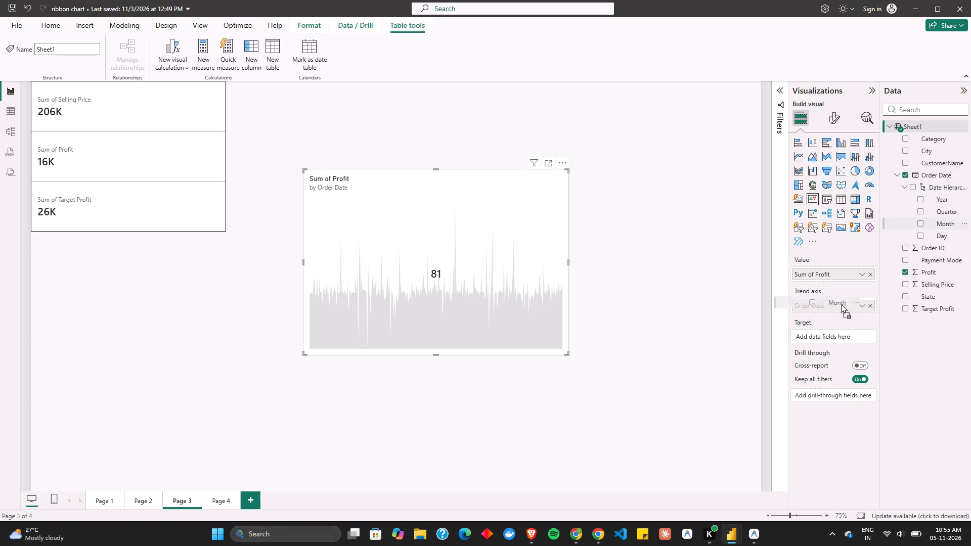
left_click_drag(841, 304, 845, 309)
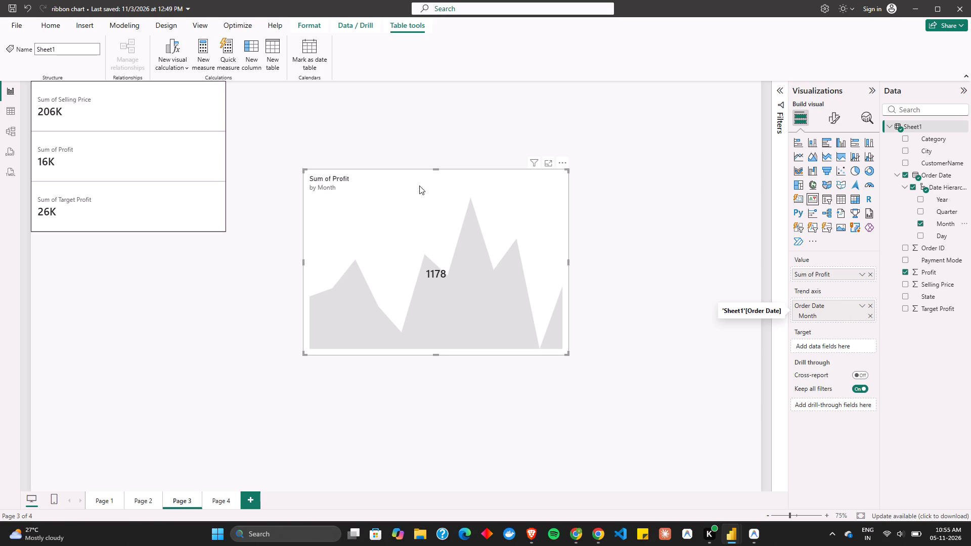
Shrink the Profit by Month KPI visual in width and height from its upper-left corner, then deselect it.
left_click(406, 227)
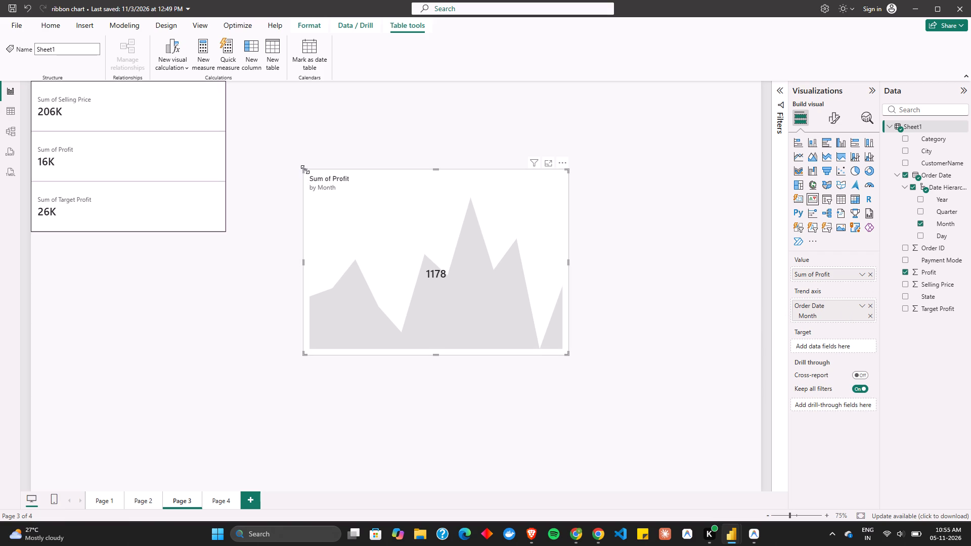
left_click_drag(305, 169, 345, 218)
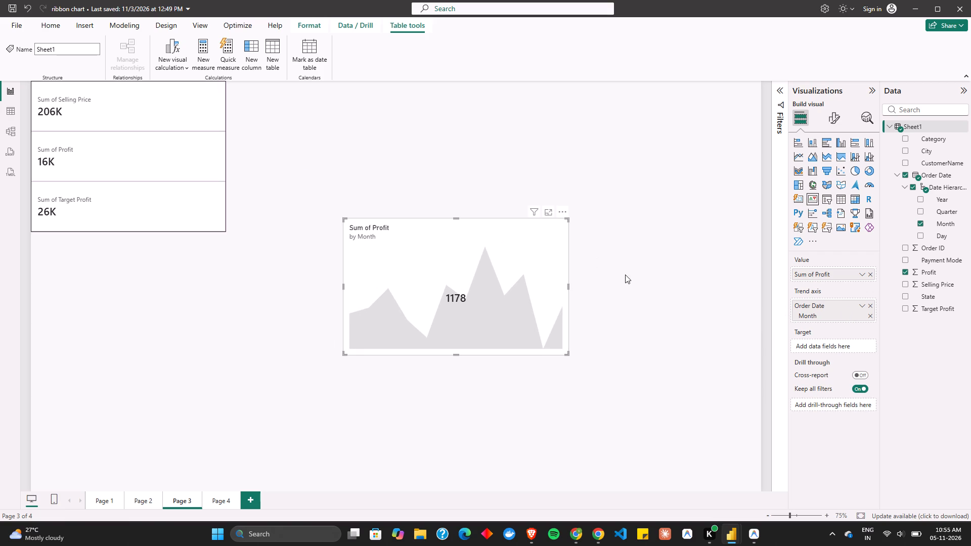
left_click(628, 276)
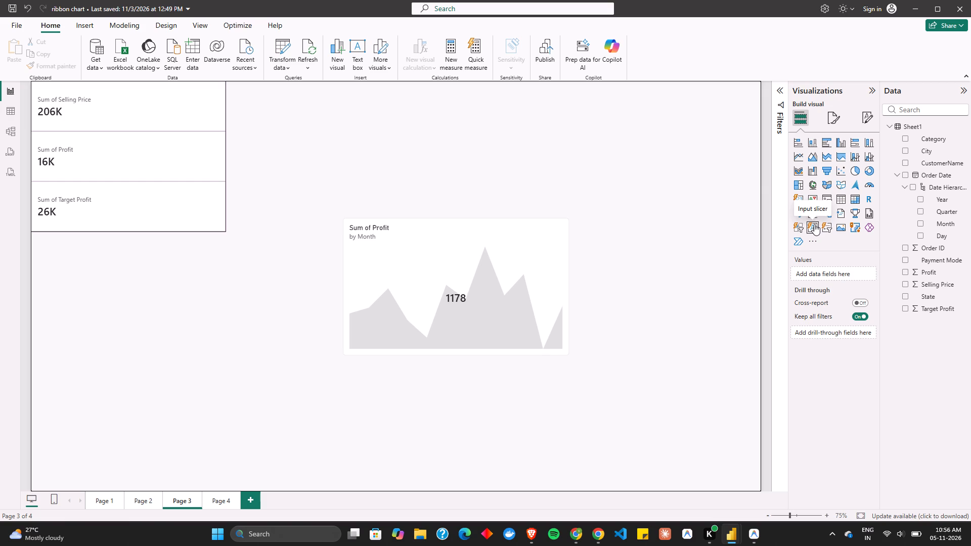
Select the Profit by Month KPI visual again.
left_click(614, 313)
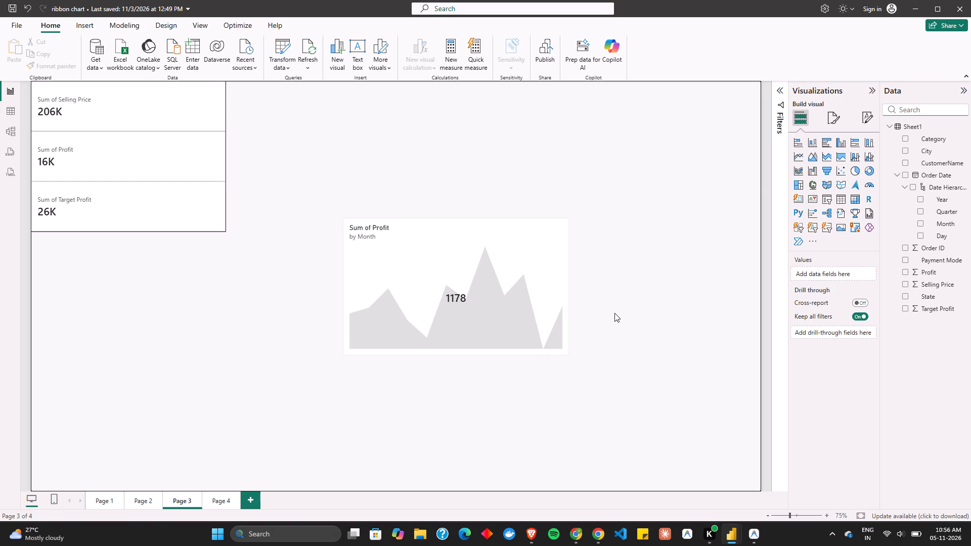
left_click(517, 300)
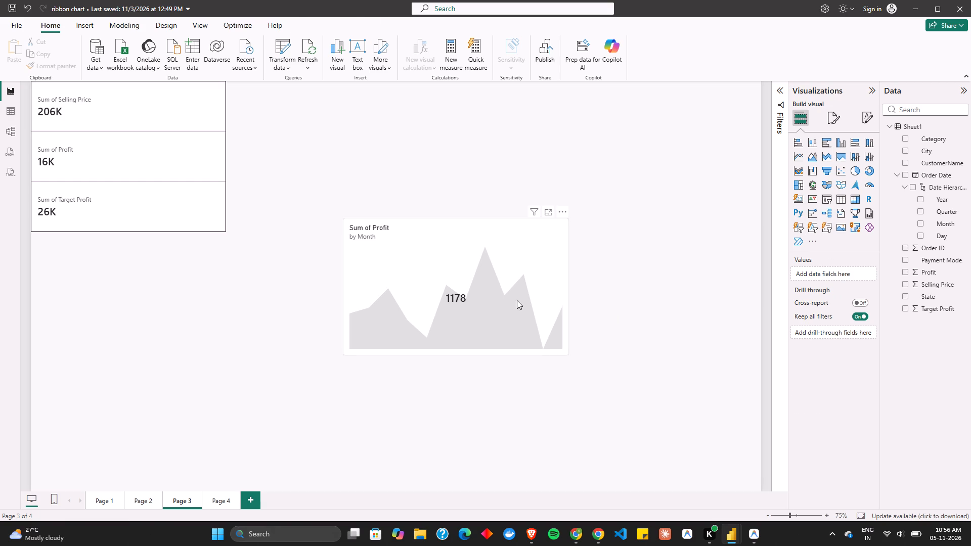
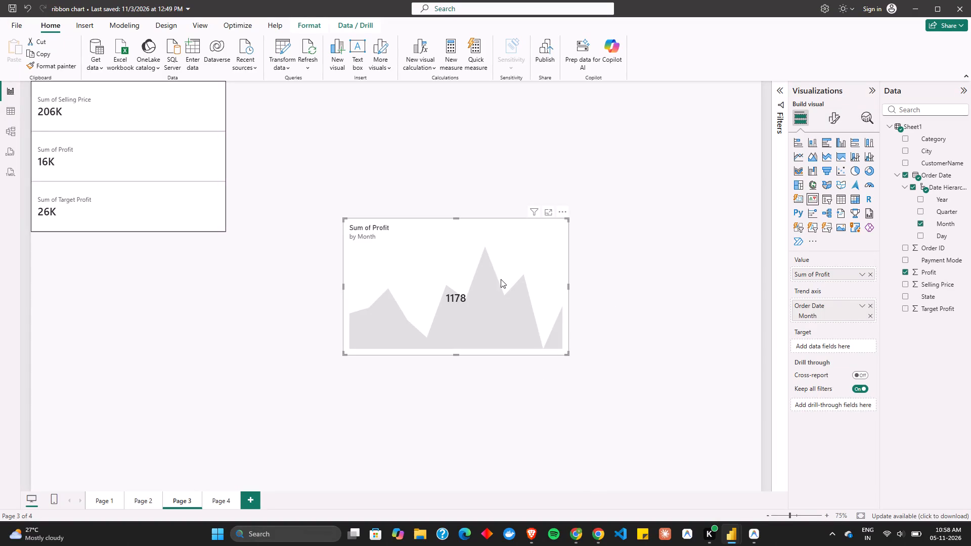
Move the Profit by Month KPI visual up and closer to the multi-value card.
left_click_drag(501, 279, 425, 193)
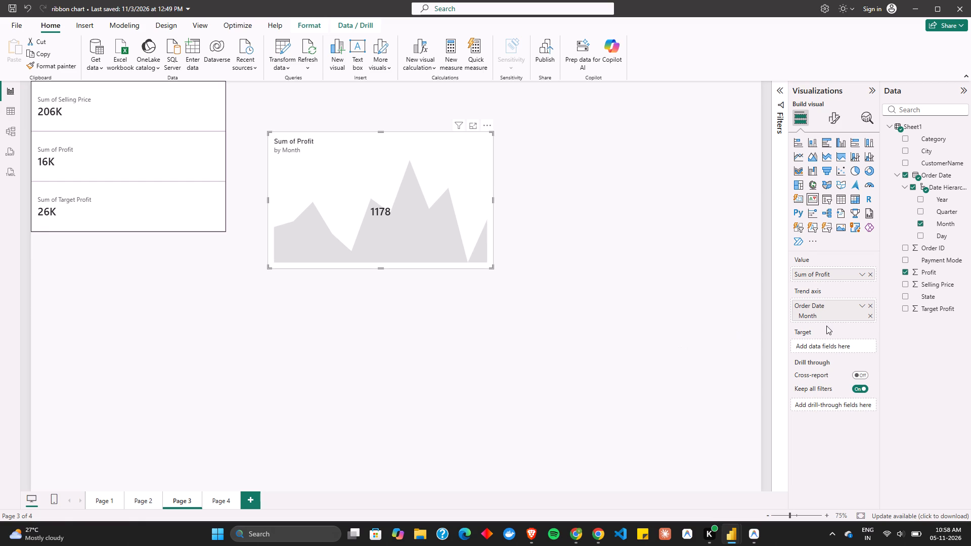
Add Target Profit as the KPI visual's target.
left_click(816, 347)
left_click_drag(938, 307, 929, 307)
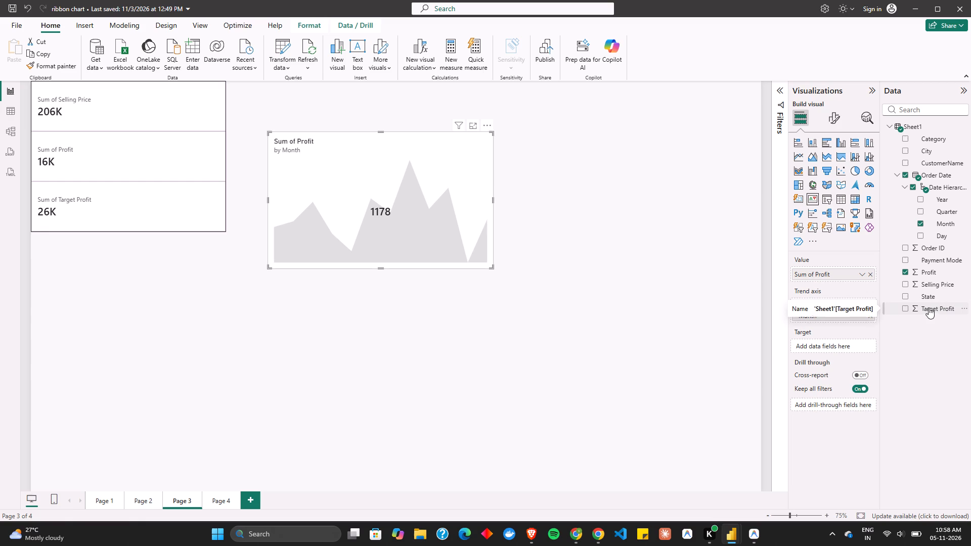
left_click_drag(929, 307, 839, 344)
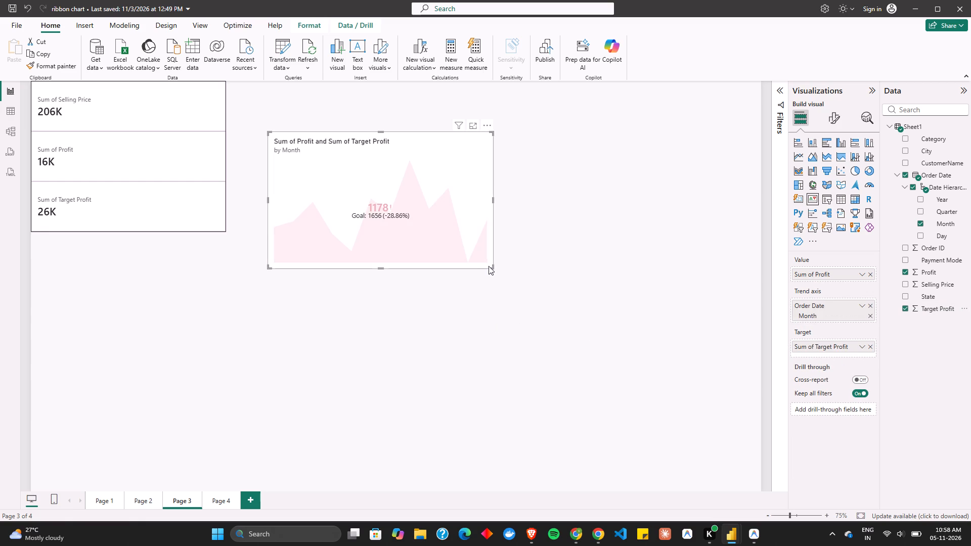
Enlarge the KPI visual in width and height from its lower-right corner.
left_click_drag(491, 268, 542, 309)
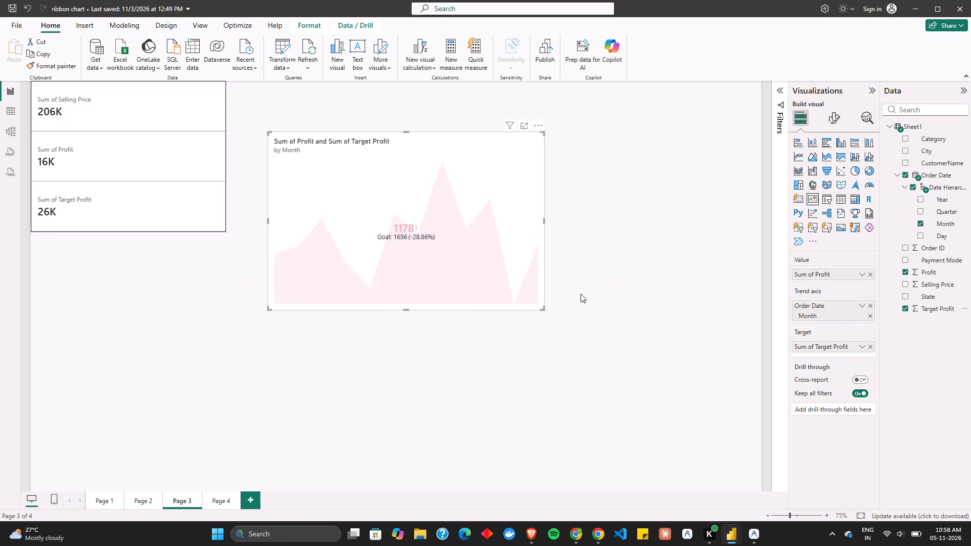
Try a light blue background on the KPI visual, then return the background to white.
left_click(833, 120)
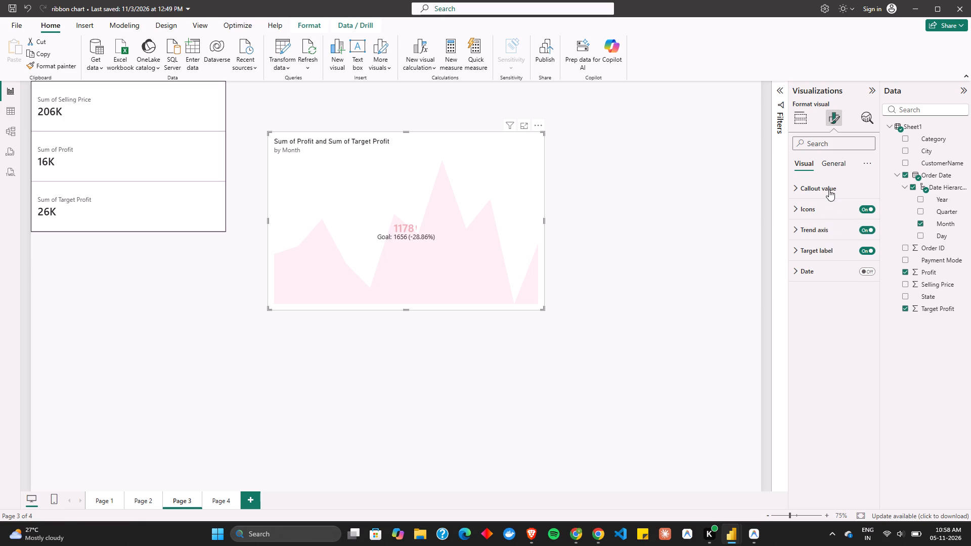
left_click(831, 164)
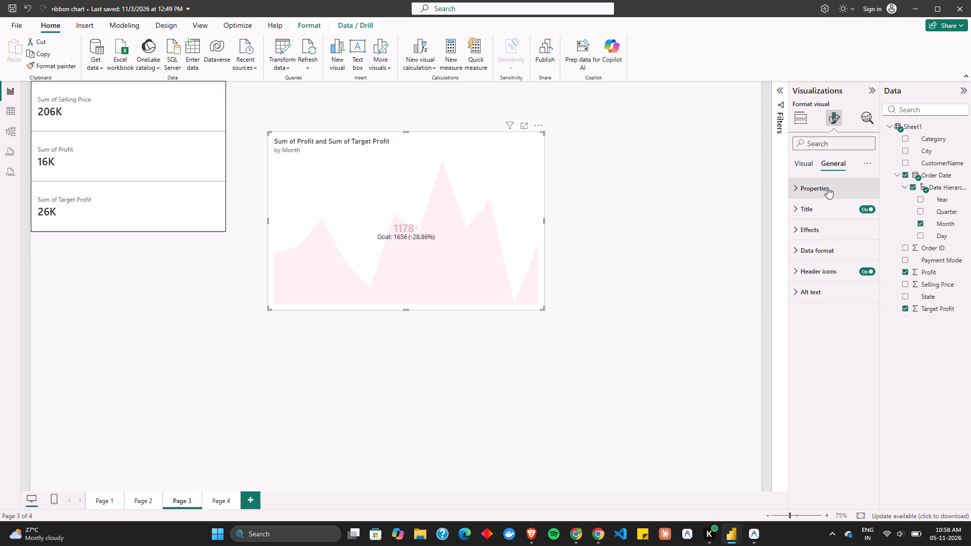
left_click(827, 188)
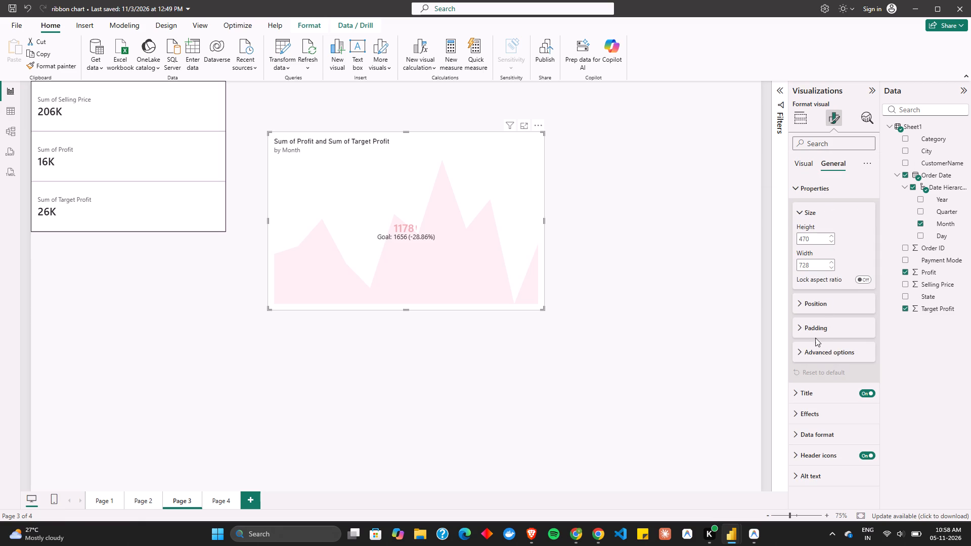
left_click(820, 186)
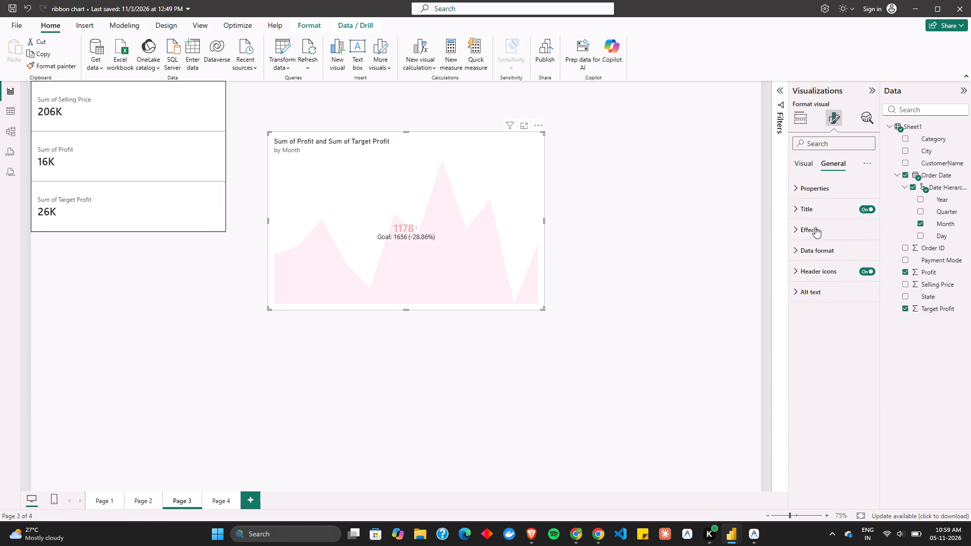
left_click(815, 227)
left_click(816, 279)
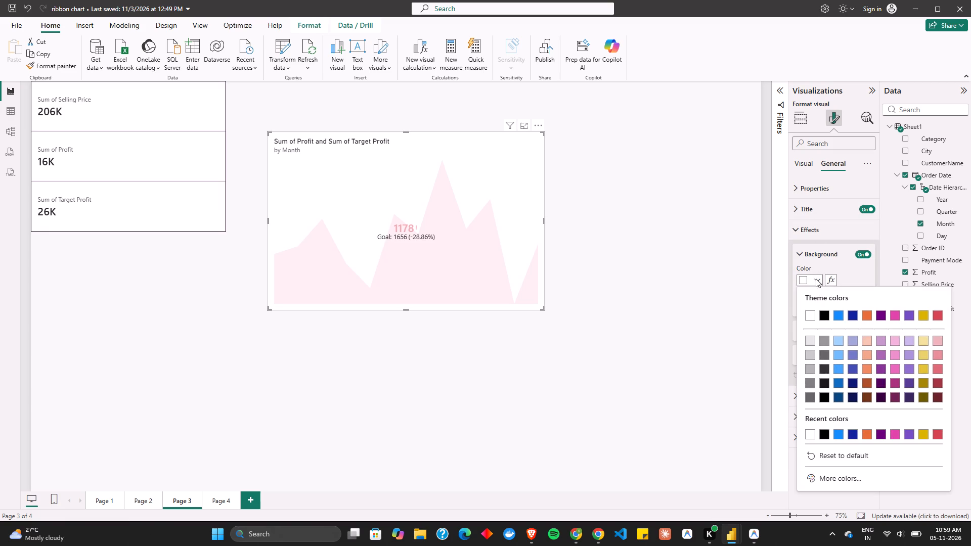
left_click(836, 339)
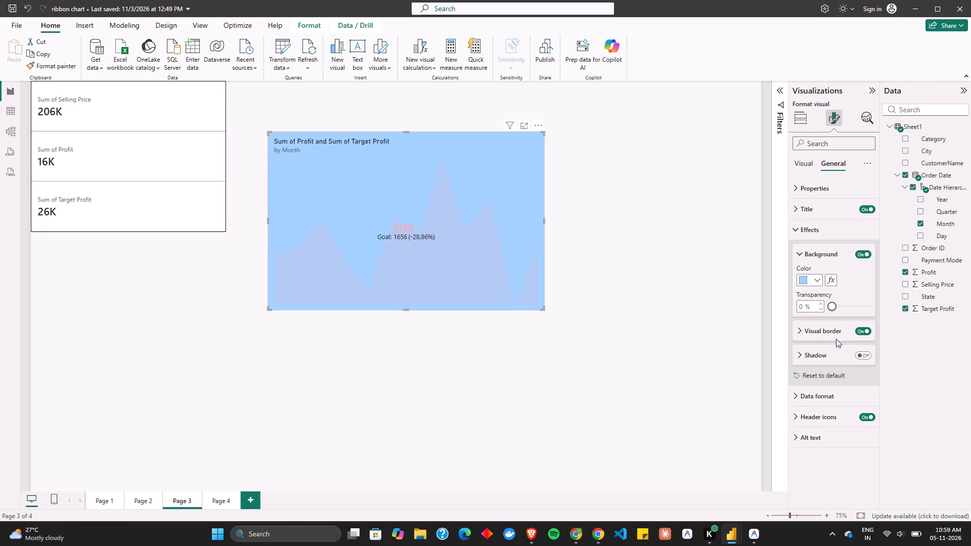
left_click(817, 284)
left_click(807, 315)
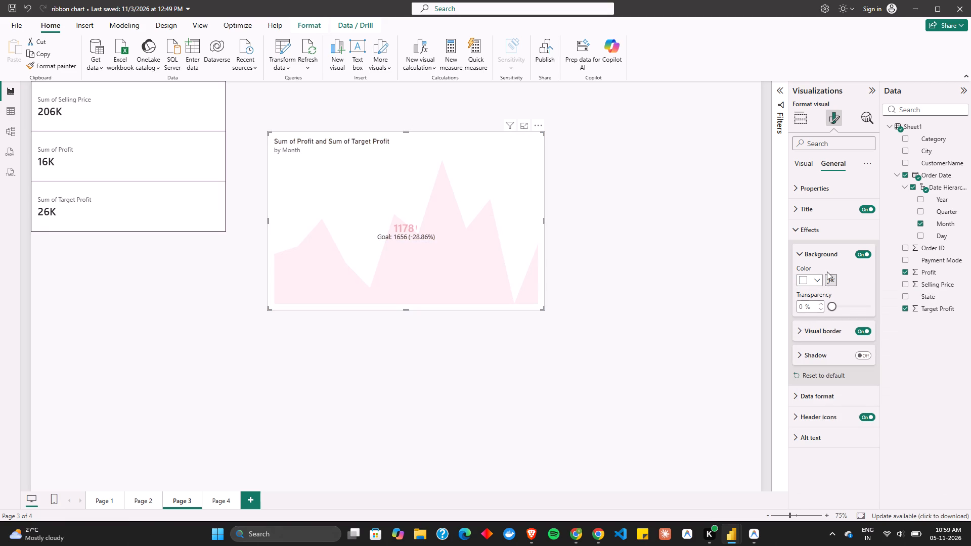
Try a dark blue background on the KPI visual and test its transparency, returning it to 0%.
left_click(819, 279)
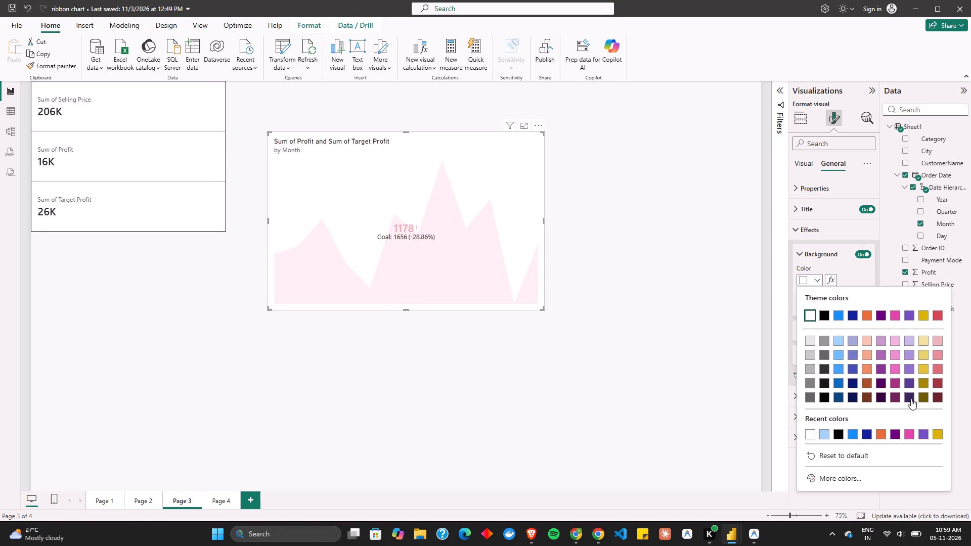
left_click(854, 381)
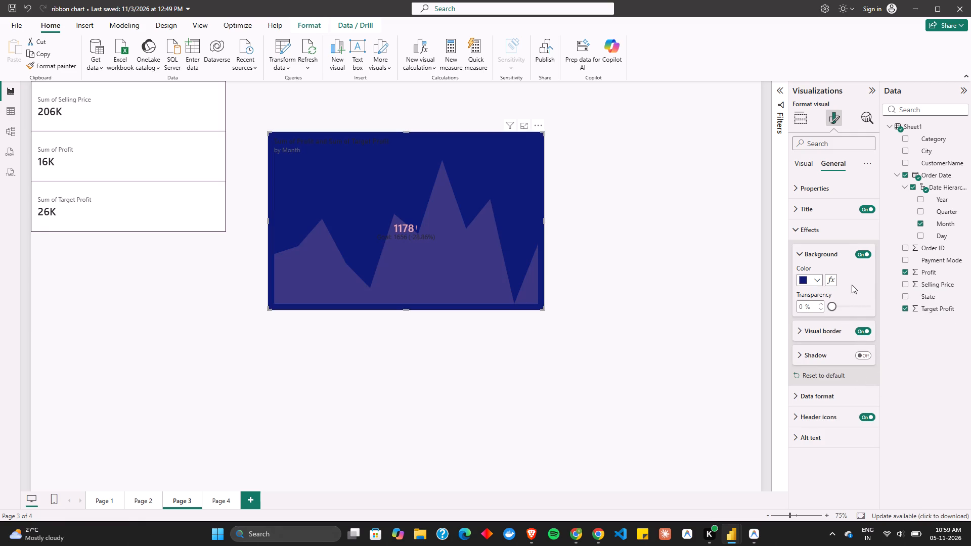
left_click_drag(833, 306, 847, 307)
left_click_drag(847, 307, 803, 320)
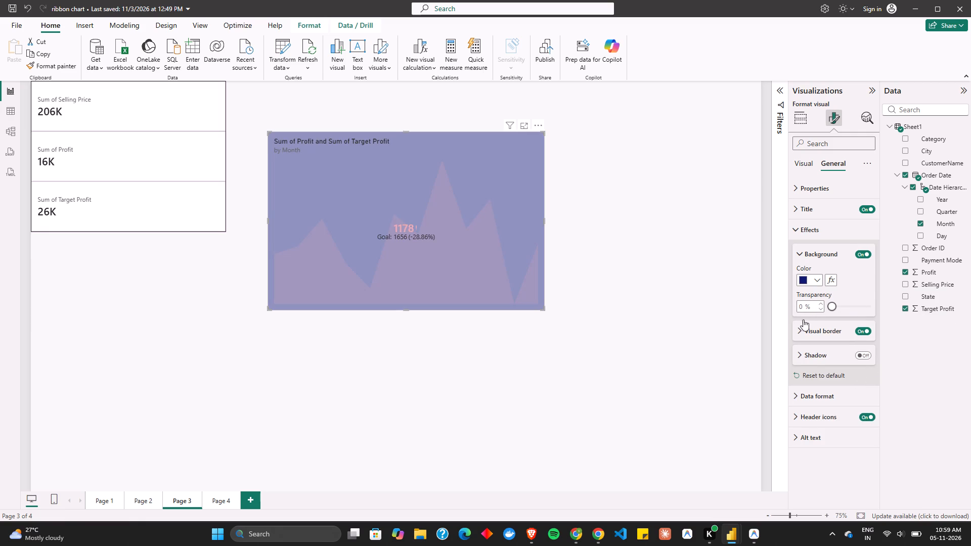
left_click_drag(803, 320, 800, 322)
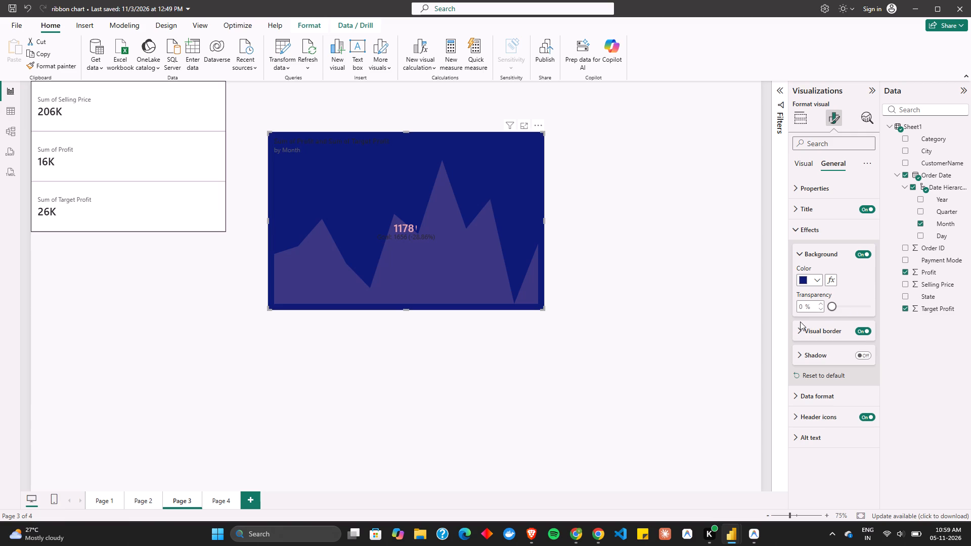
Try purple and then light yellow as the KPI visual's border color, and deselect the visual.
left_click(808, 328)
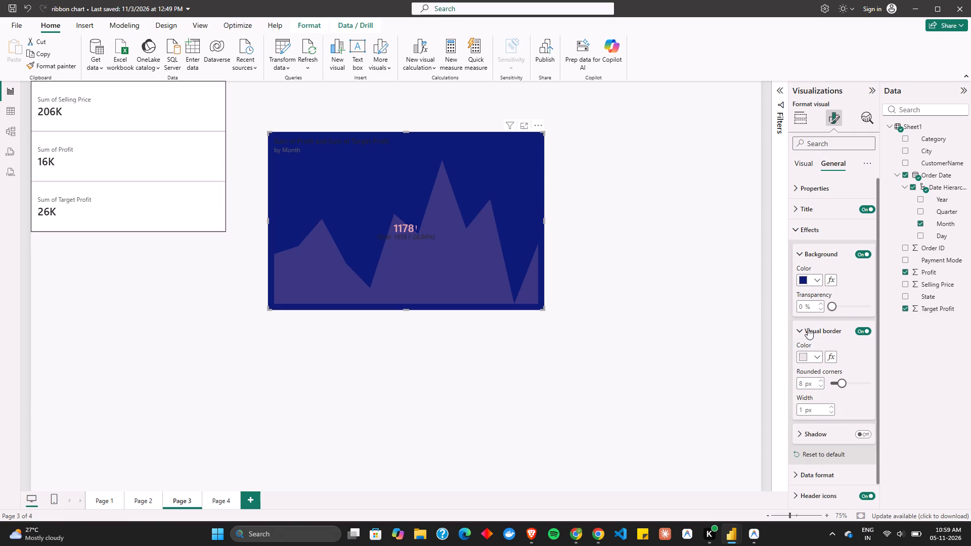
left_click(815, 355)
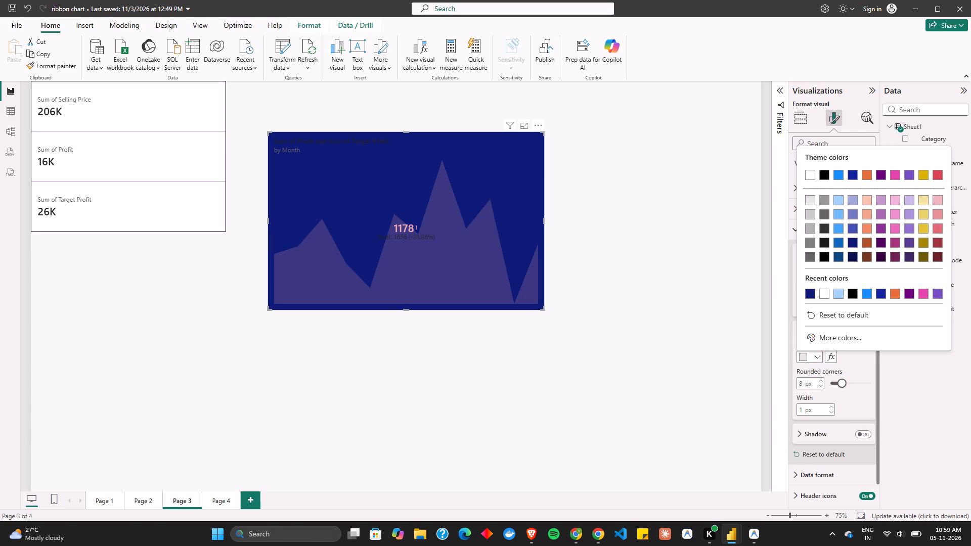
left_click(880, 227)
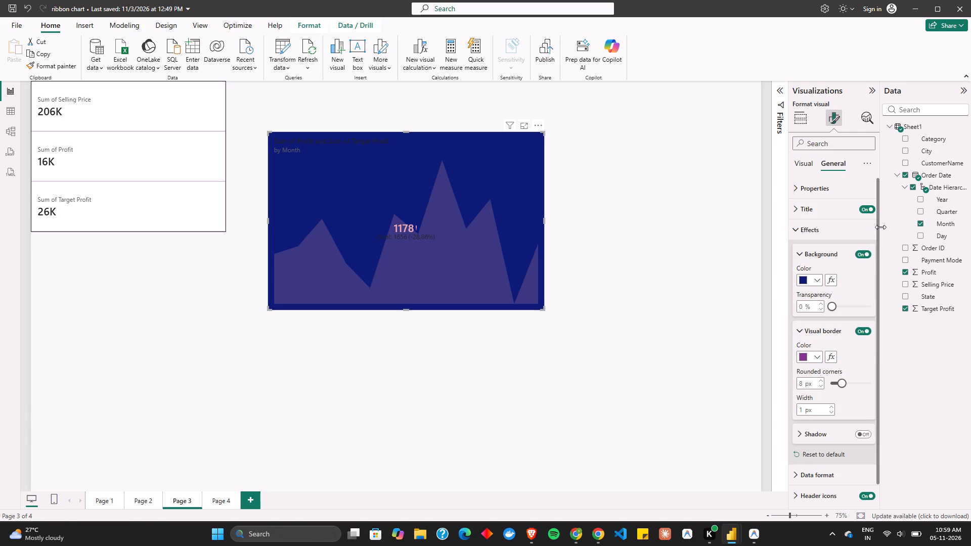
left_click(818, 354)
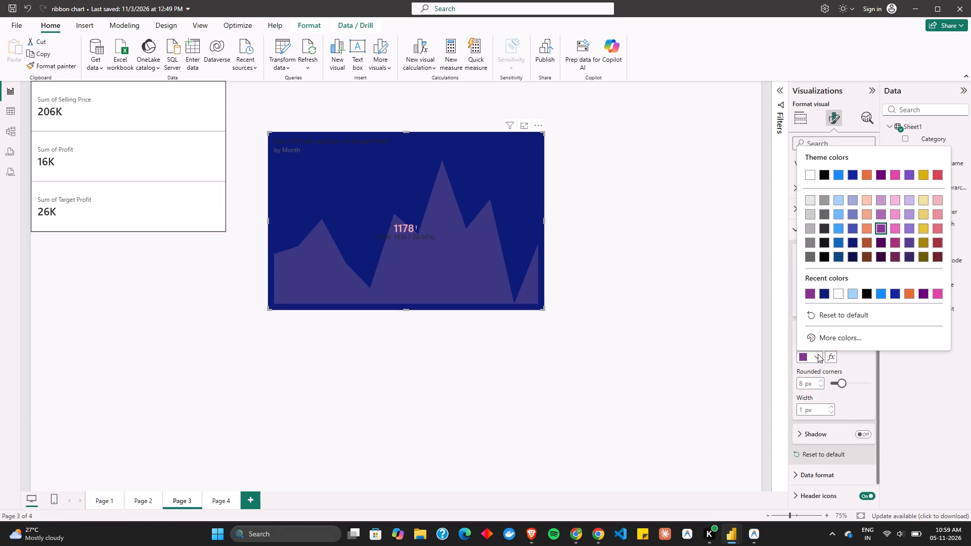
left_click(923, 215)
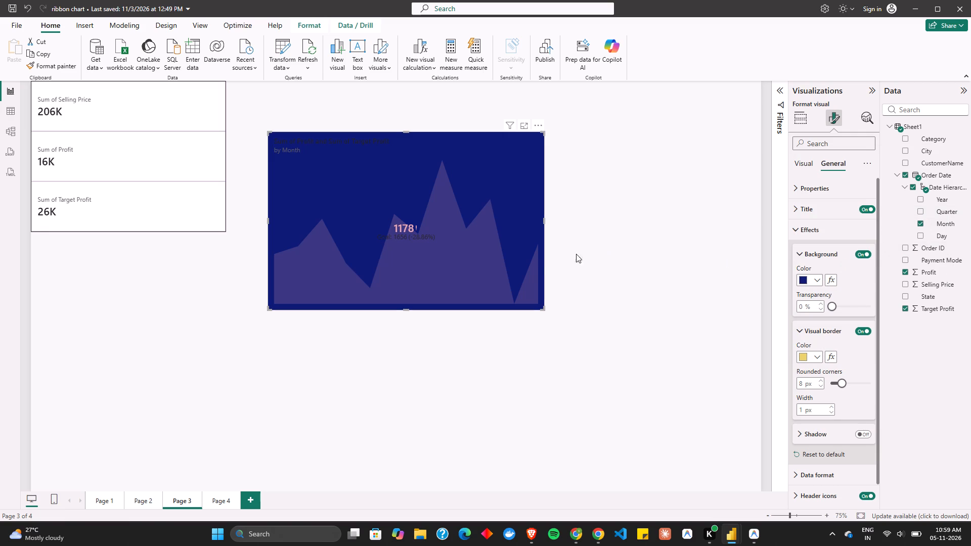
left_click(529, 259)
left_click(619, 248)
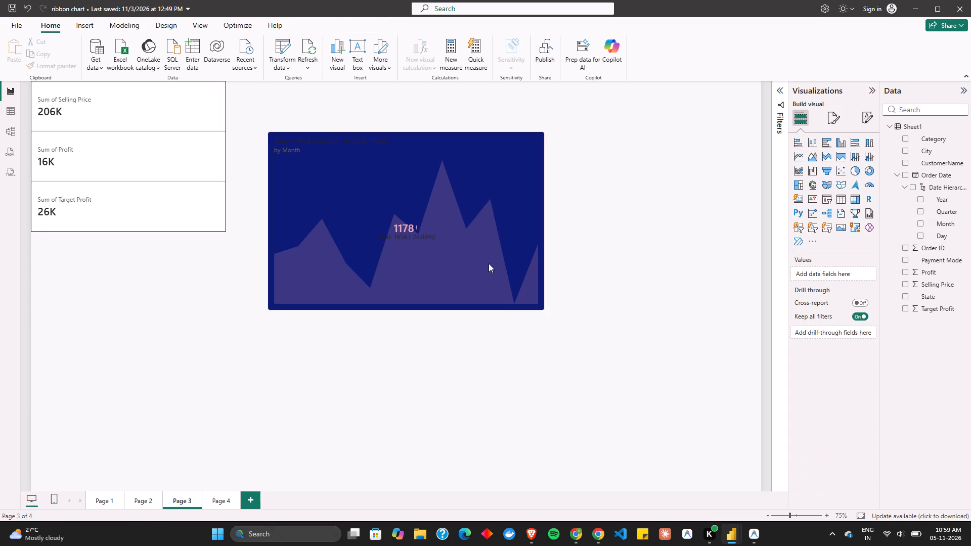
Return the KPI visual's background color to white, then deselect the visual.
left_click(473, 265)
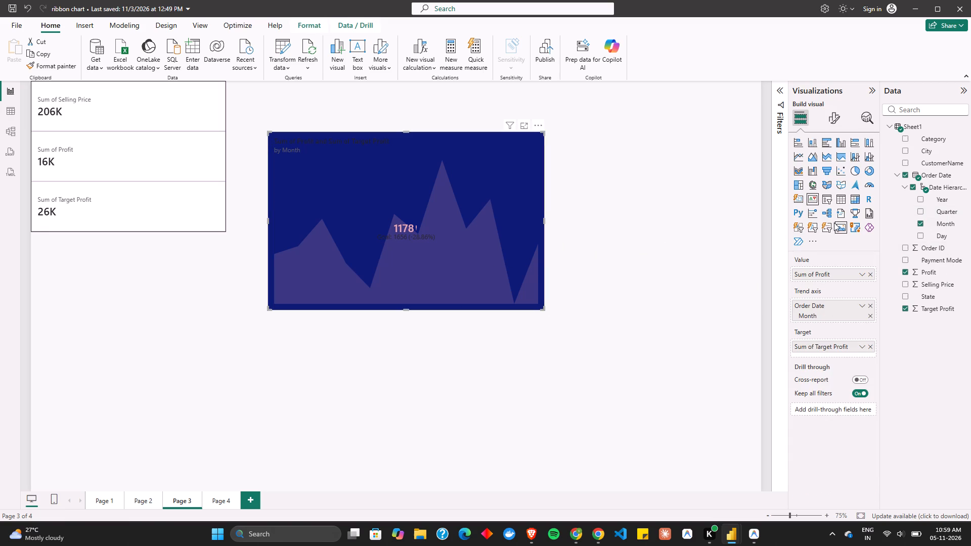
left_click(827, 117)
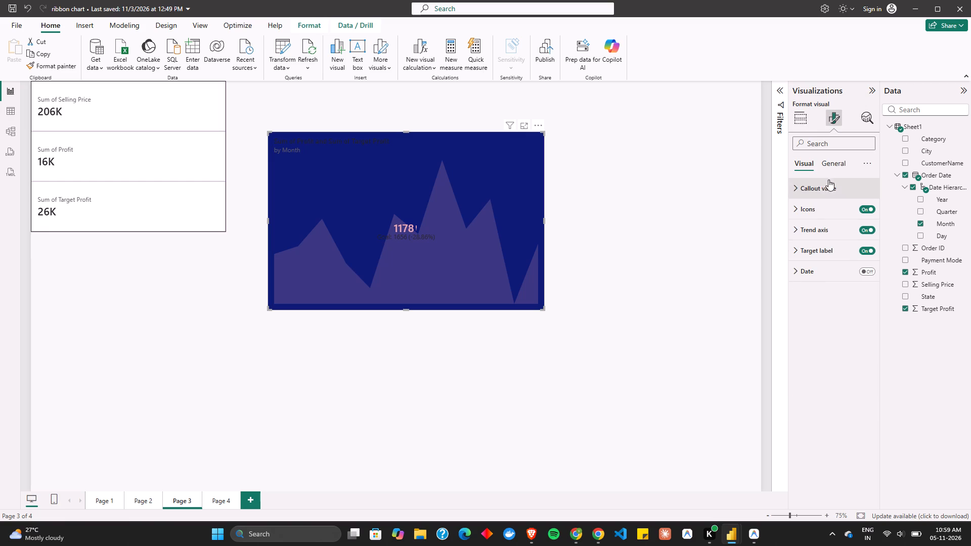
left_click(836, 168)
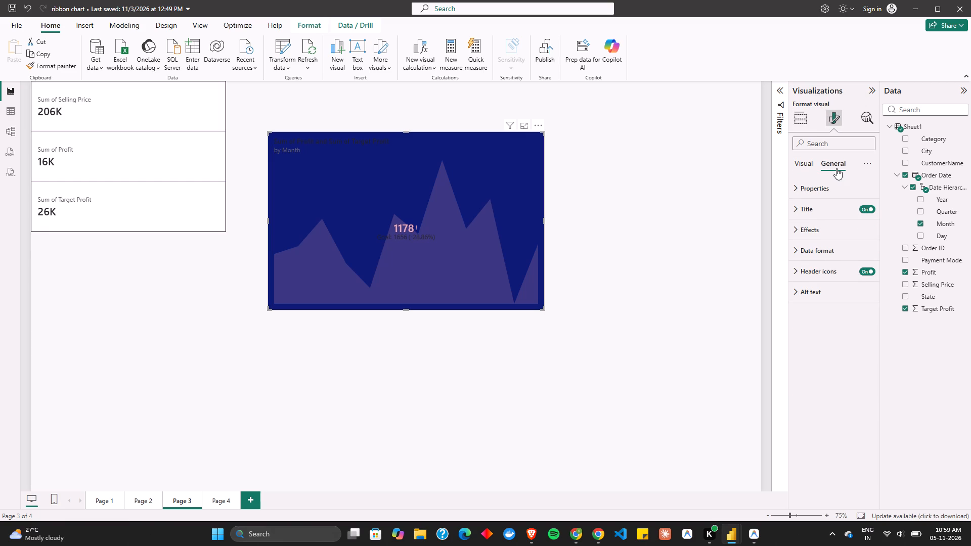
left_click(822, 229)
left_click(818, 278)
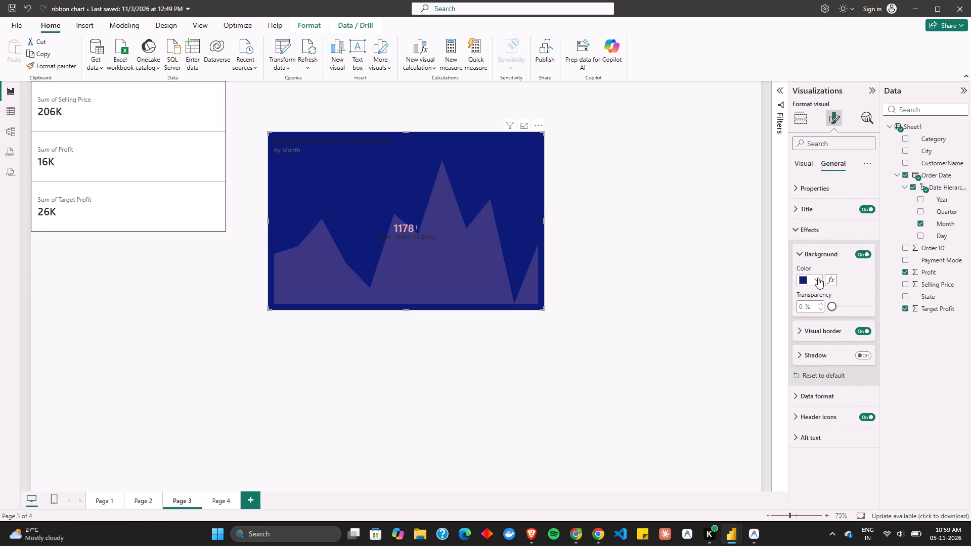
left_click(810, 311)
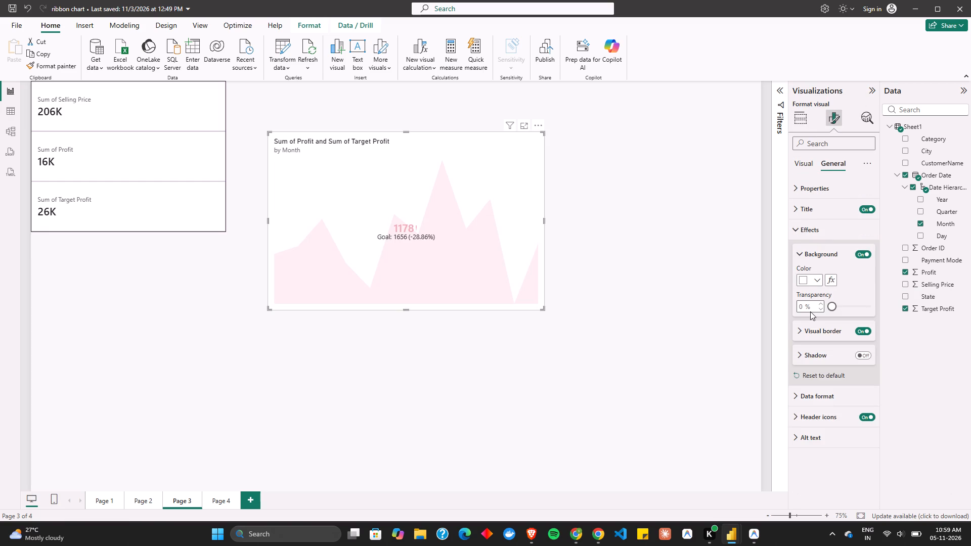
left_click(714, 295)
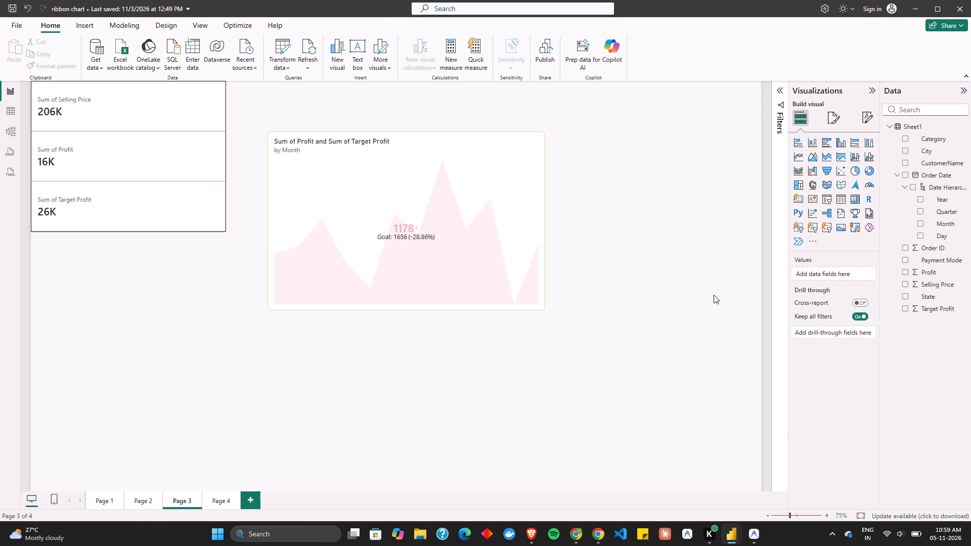
Set the KPI visual's border color to dark blue #0e1a77 (Theme color 2, 25% darker).
left_click(505, 247)
left_click(828, 118)
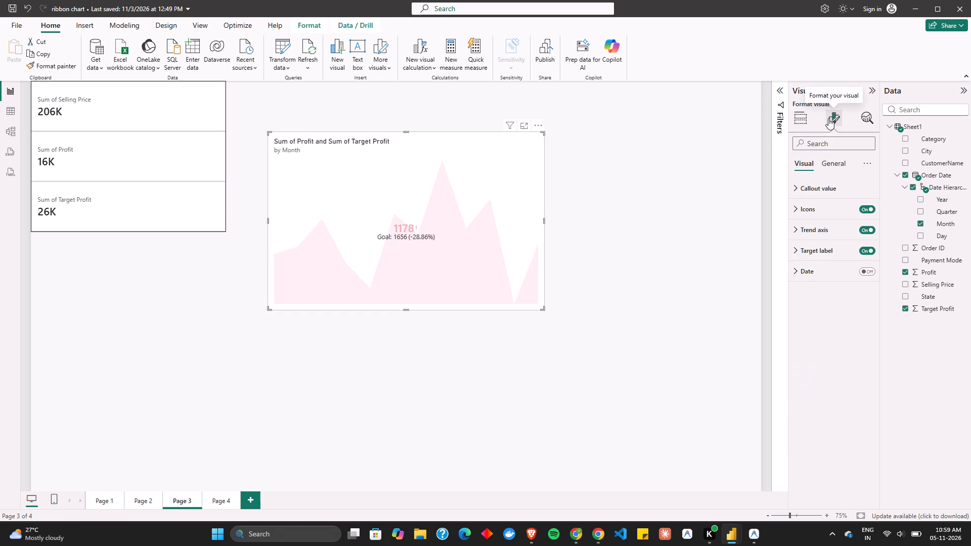
left_click(830, 156)
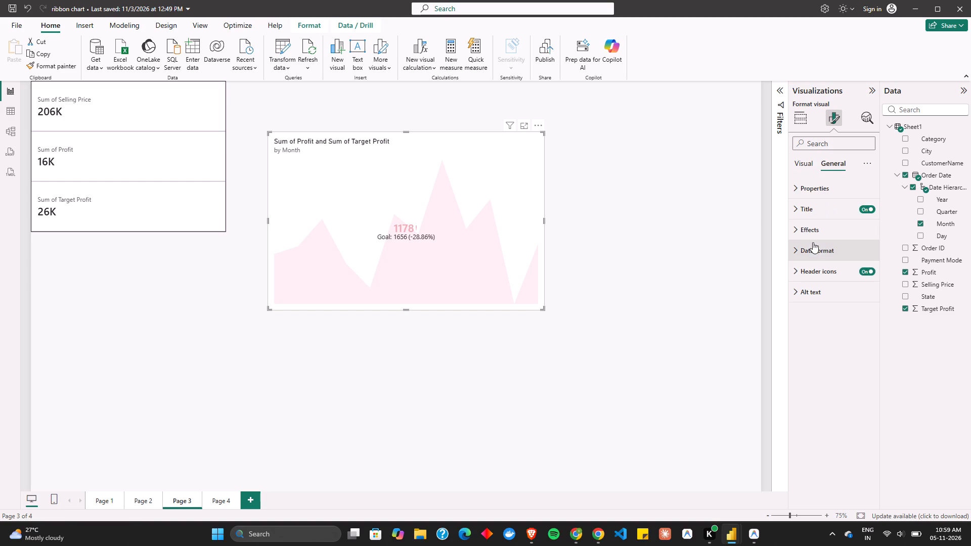
left_click(818, 230)
left_click(813, 331)
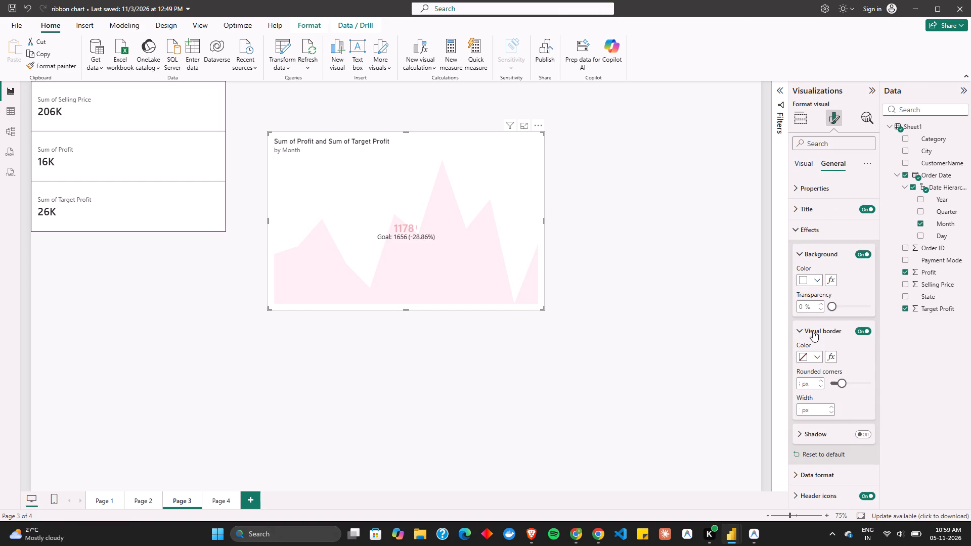
left_click(817, 359)
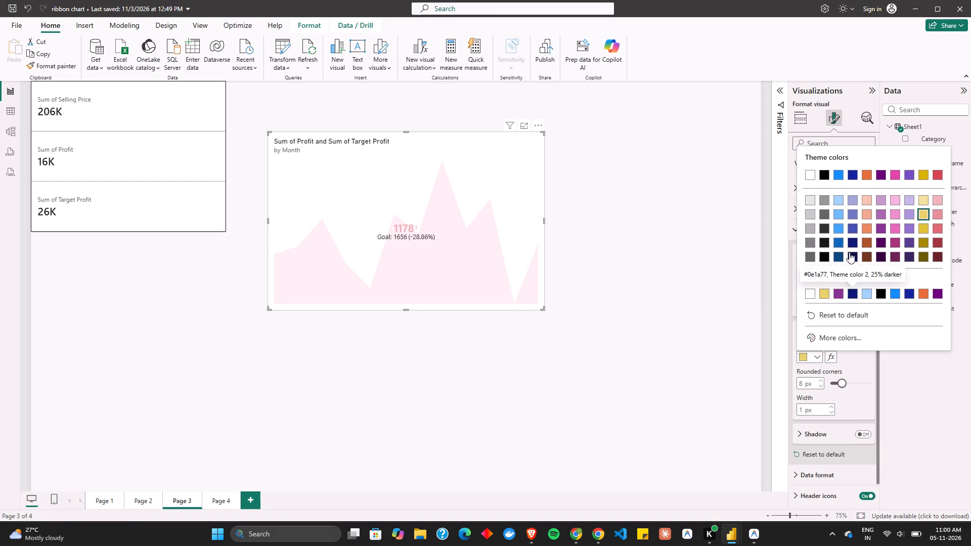
left_click(850, 241)
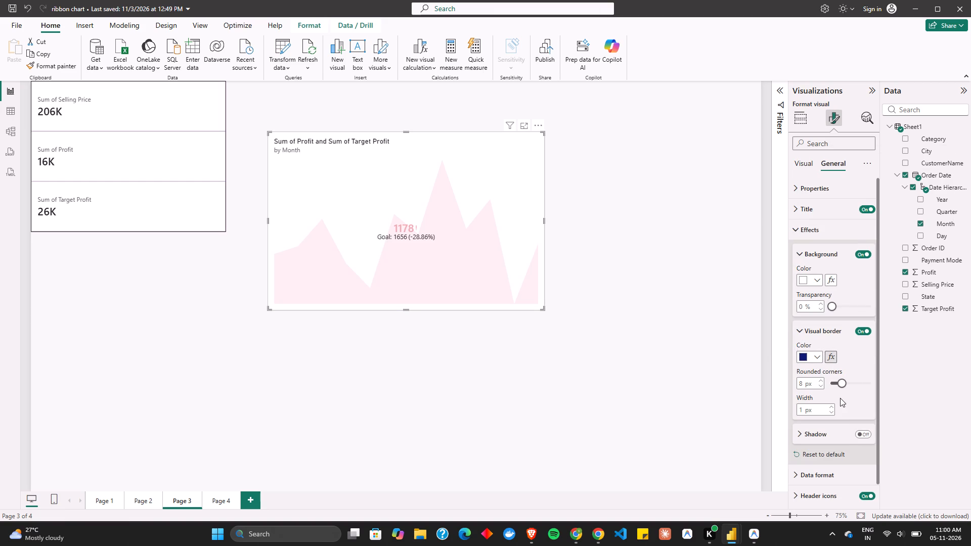
Increase the rounded corners of the KPI visual's border well beyond 8 px, and deselect the visual.
left_click_drag(841, 381, 881, 377)
left_click(699, 324)
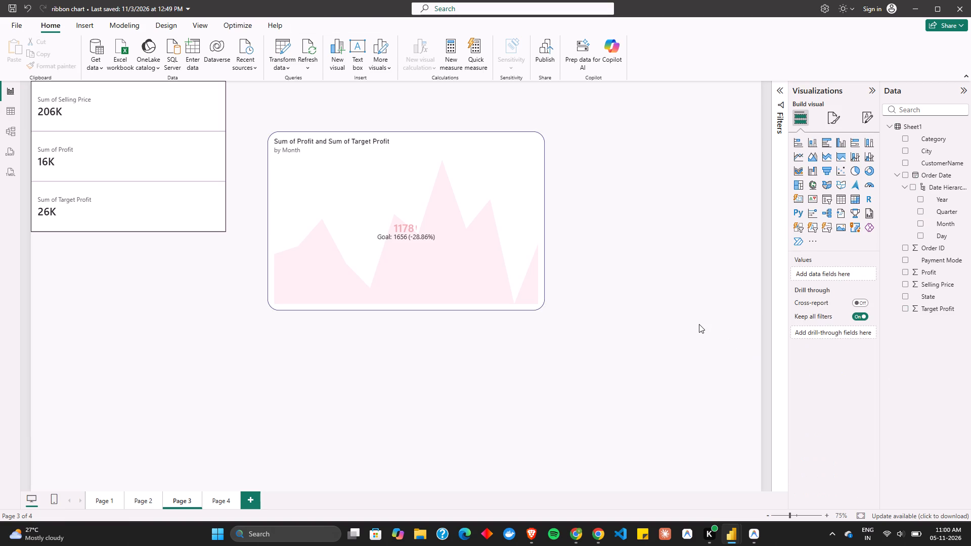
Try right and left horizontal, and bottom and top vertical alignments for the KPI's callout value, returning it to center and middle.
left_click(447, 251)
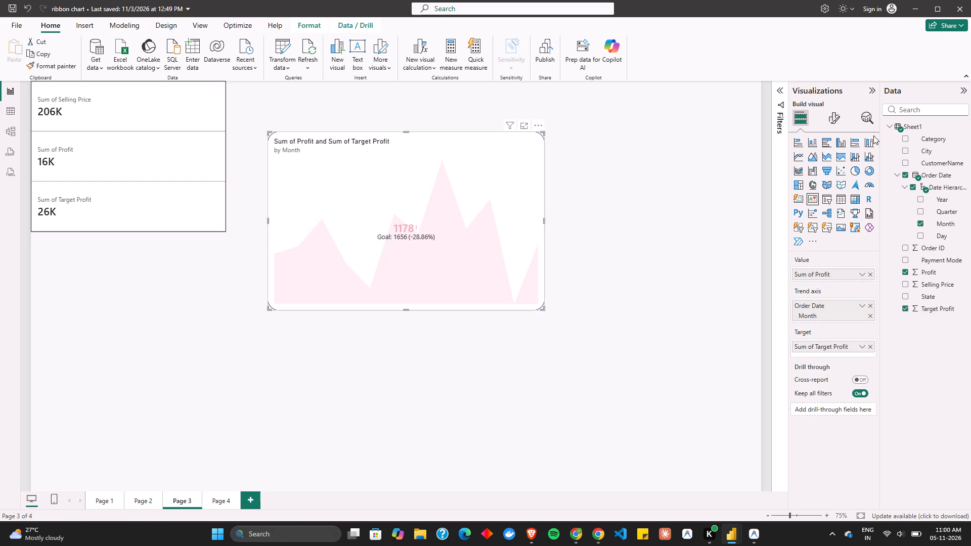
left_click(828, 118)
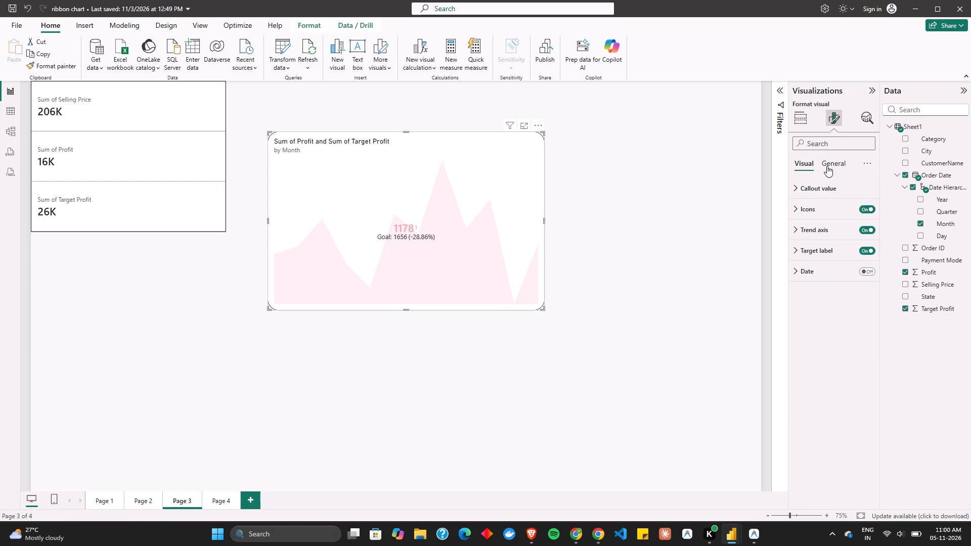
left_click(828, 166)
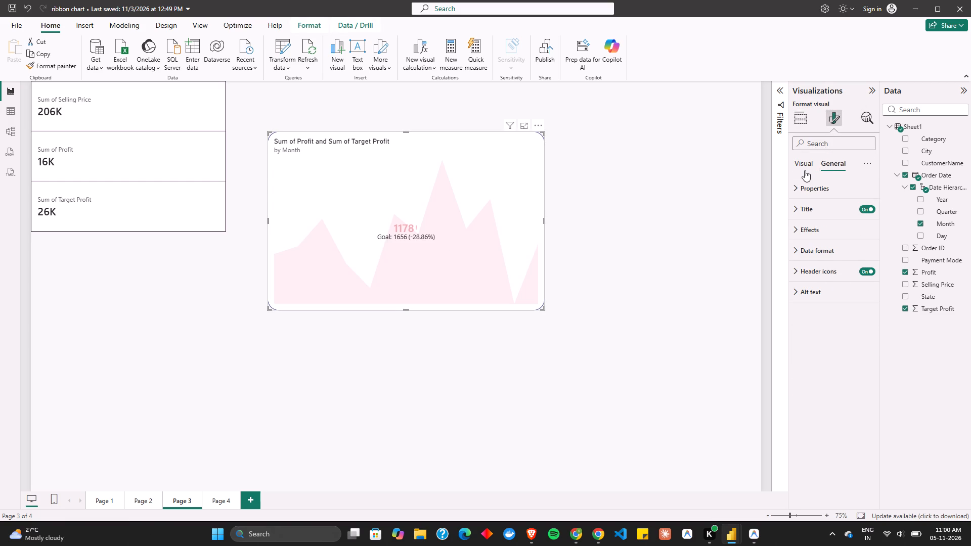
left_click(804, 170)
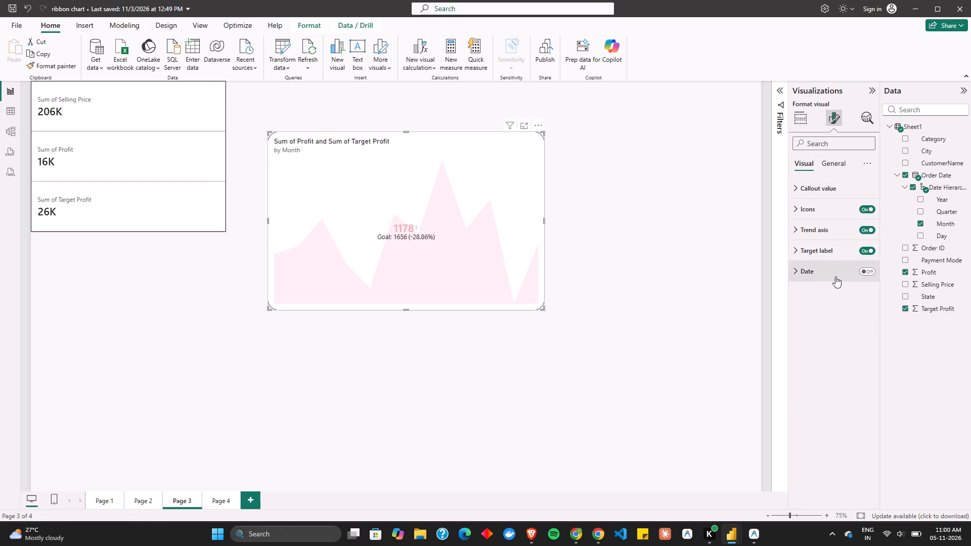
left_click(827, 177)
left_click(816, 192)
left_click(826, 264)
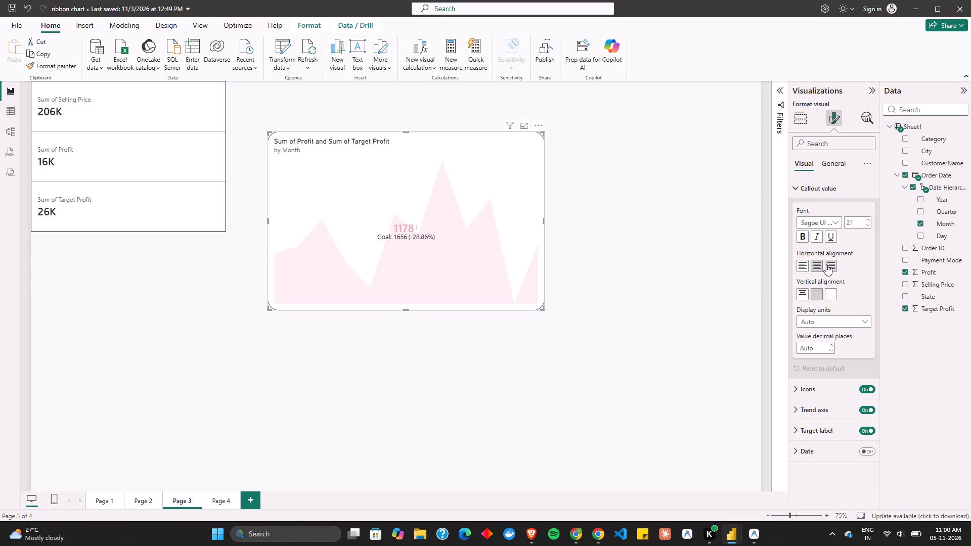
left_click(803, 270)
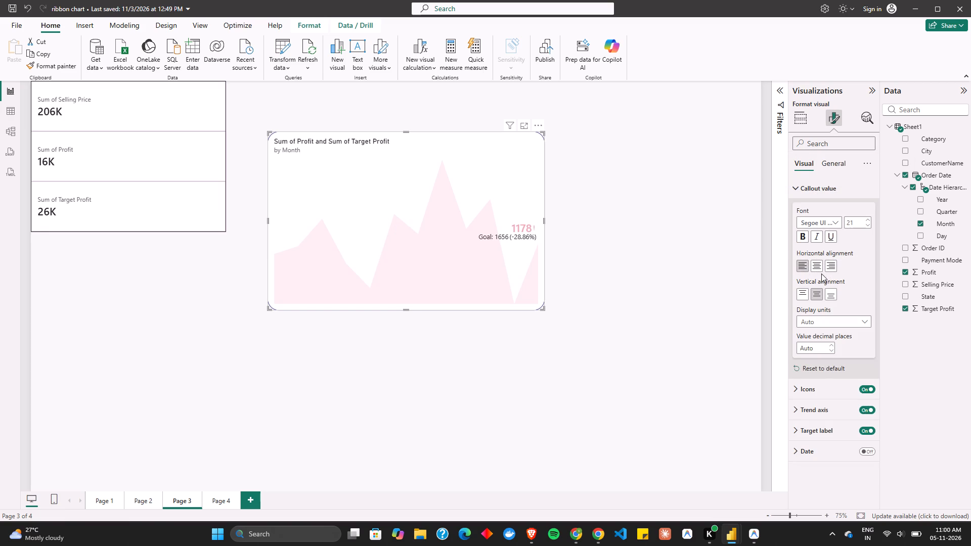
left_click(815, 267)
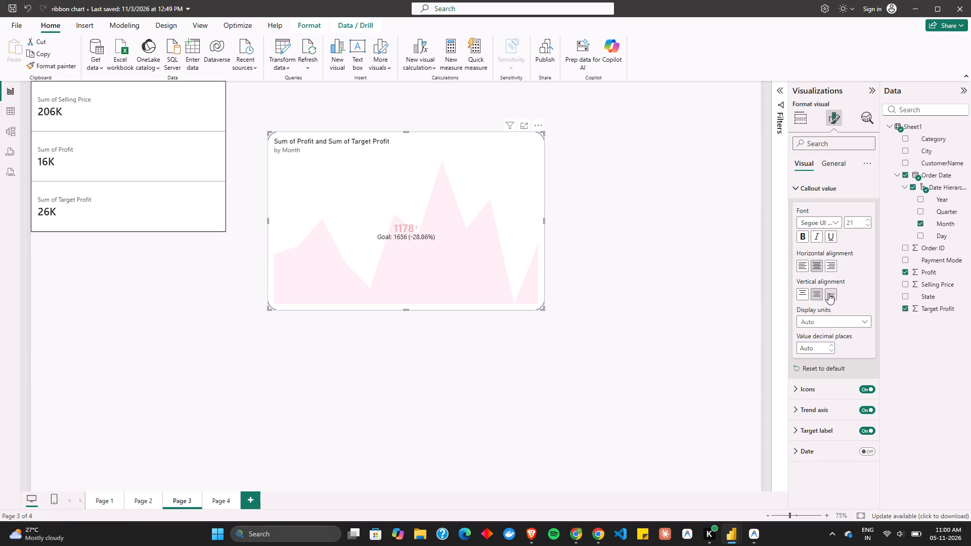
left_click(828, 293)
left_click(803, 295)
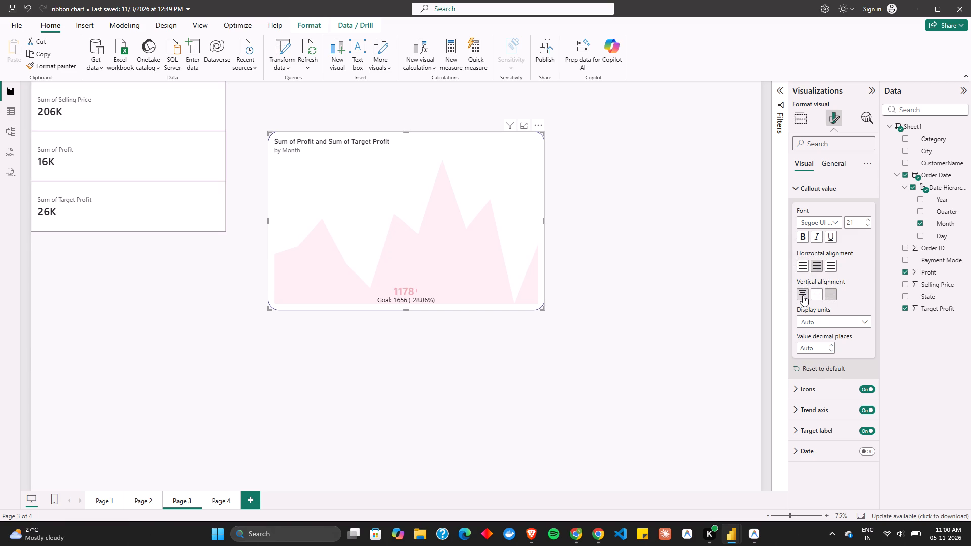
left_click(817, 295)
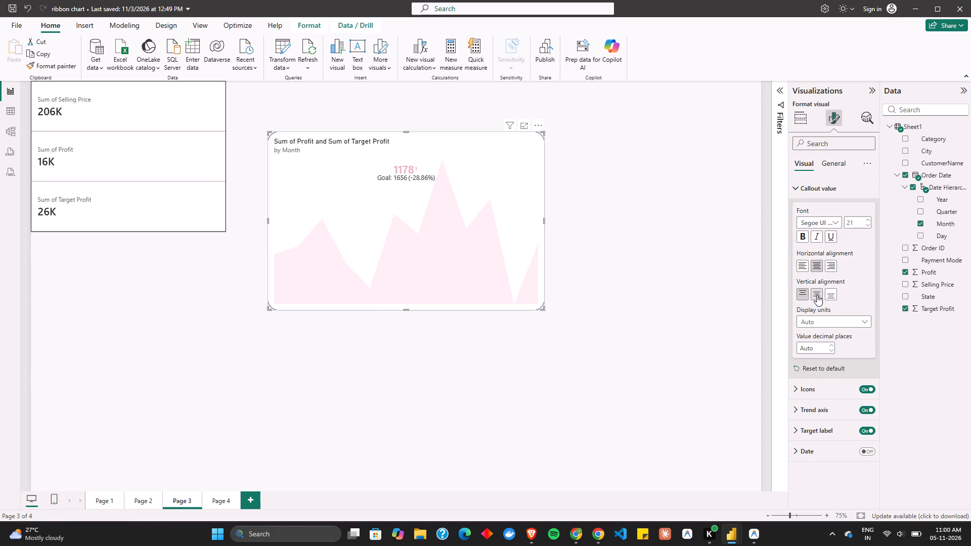
Set the font size of the KPI visual's callout value to 45.
left_click(868, 223)
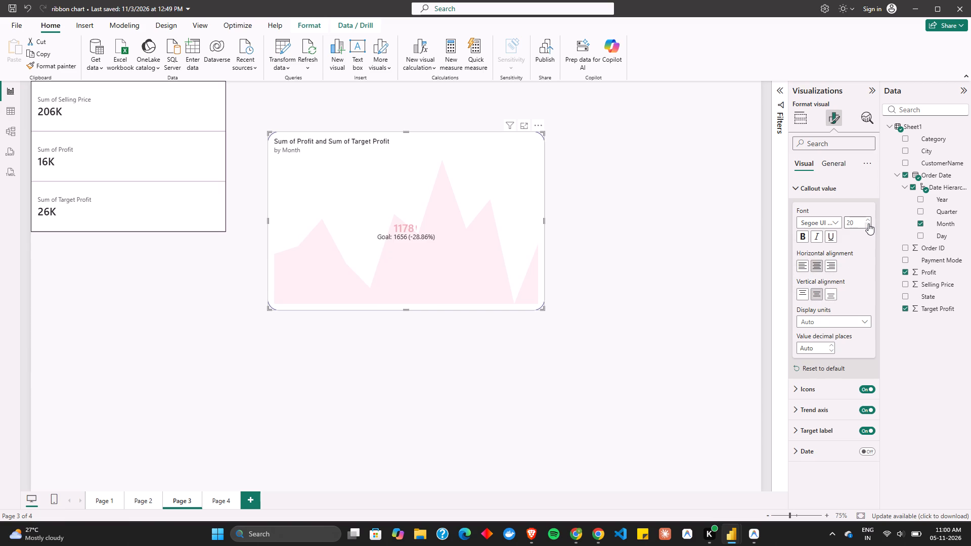
double_click(868, 223)
left_click(868, 223)
triple_click(868, 218)
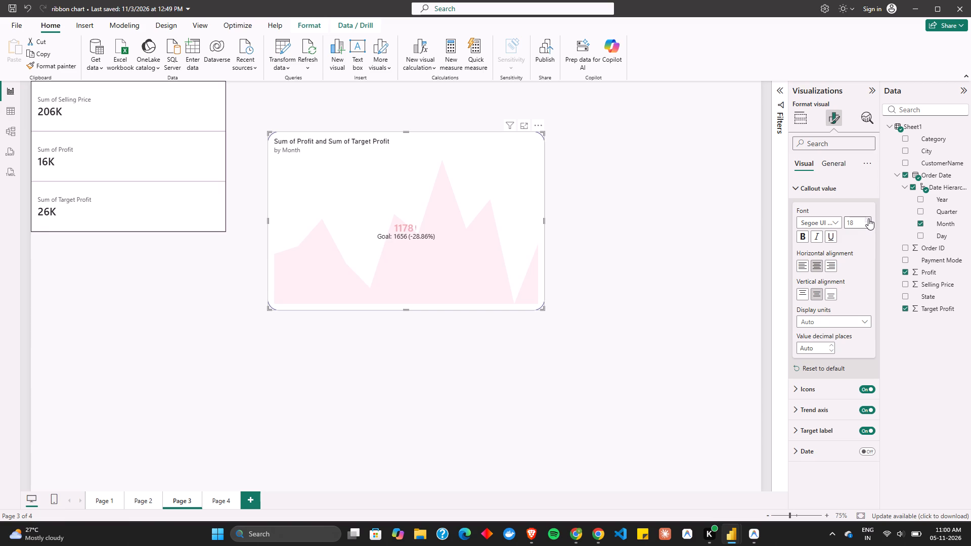
triple_click(868, 218)
triple_click(868, 218)
double_click(868, 218)
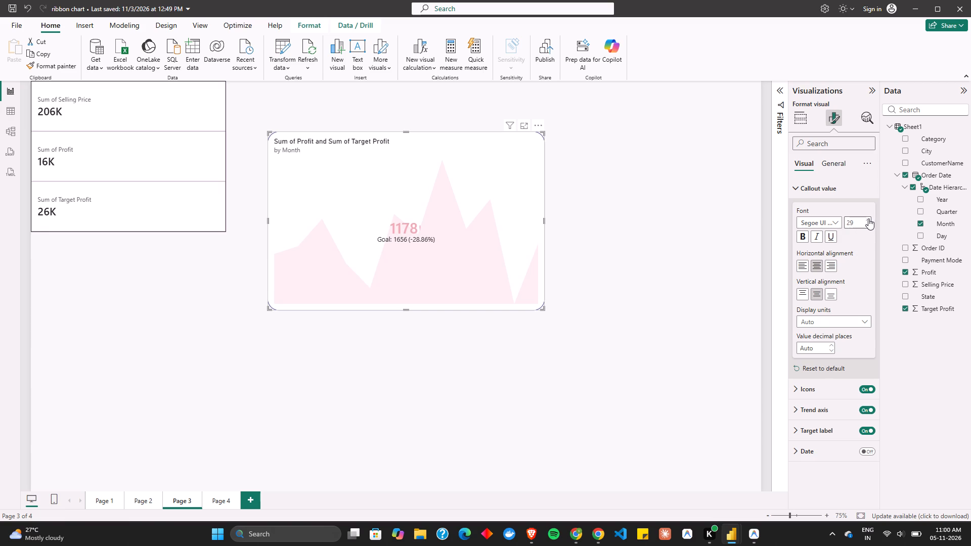
triple_click(867, 217)
triple_click(867, 217)
left_click(867, 217)
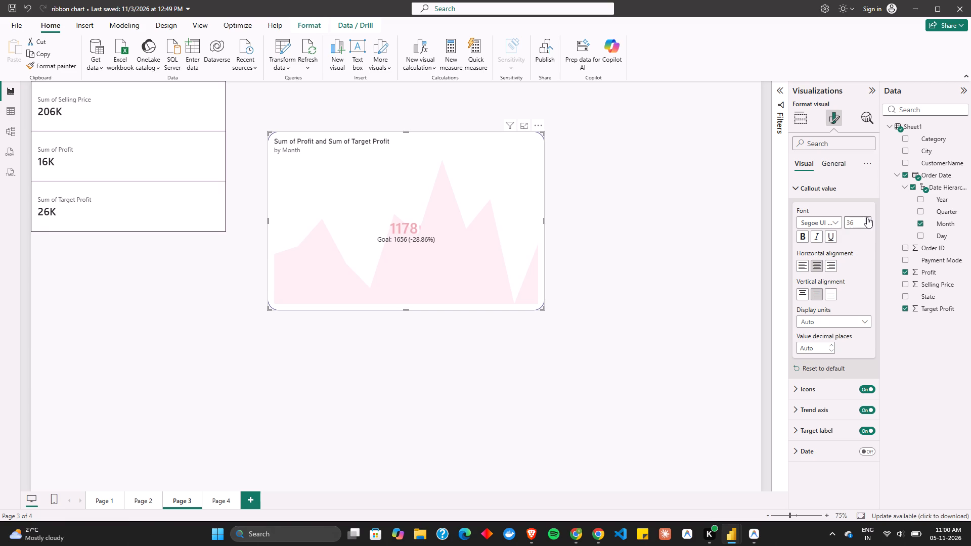
double_click(867, 217)
left_click(867, 217)
left_click(867, 217)
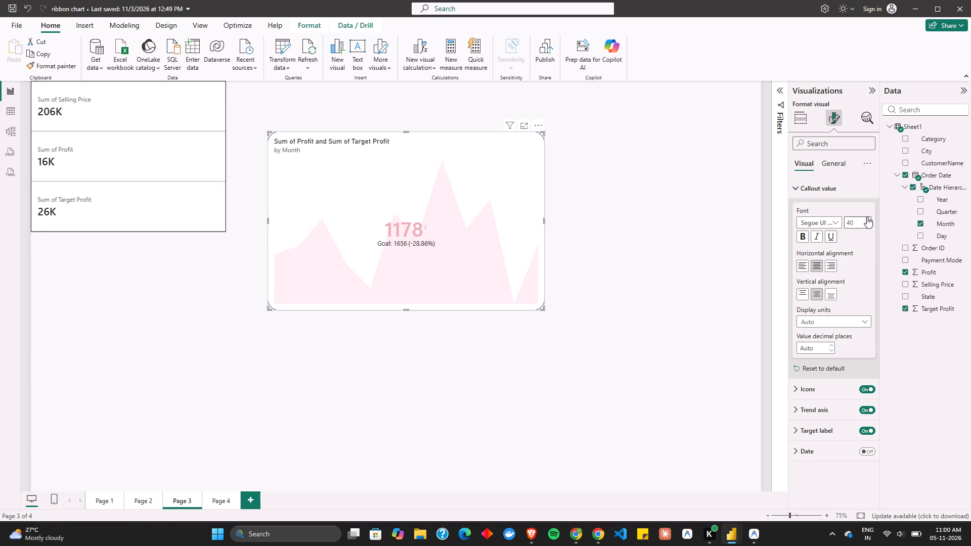
double_click(867, 217)
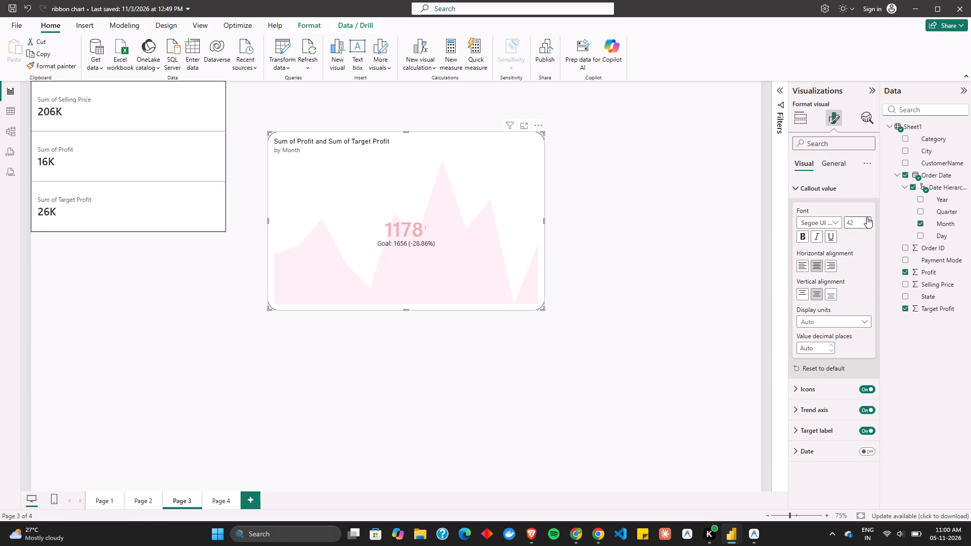
triple_click(867, 217)
Try the DIN Light font on the KPI's callout value, and settle on Arial Black.
left_click(836, 219)
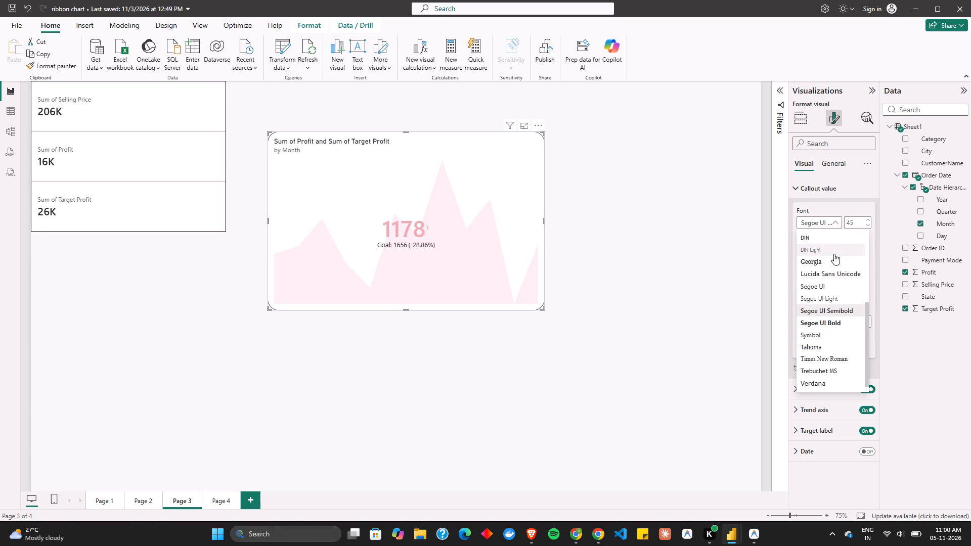
left_click(834, 254)
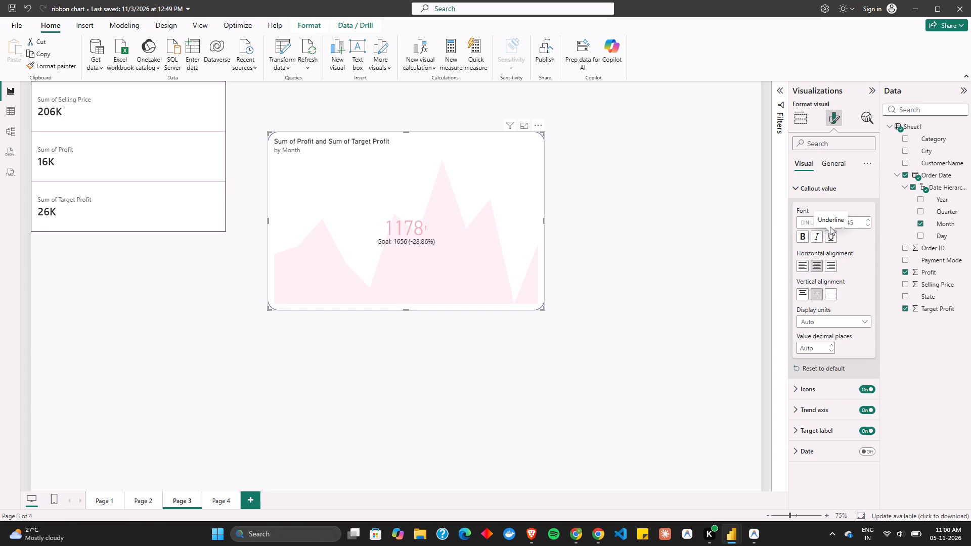
left_click(801, 221)
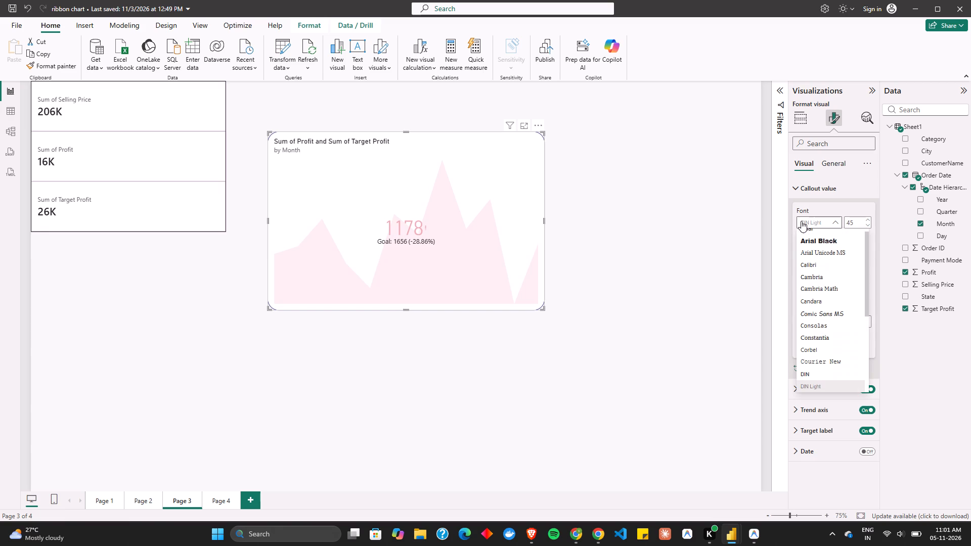
left_click(819, 245)
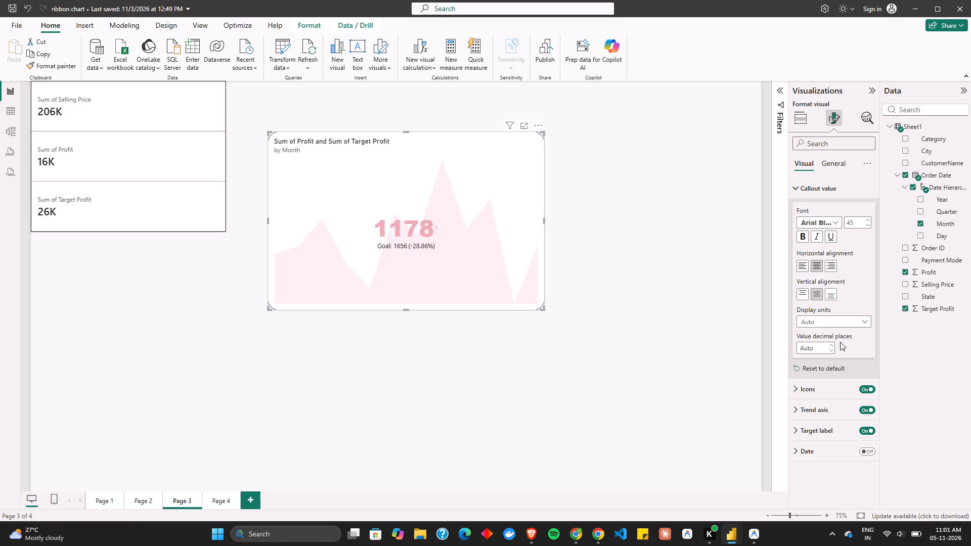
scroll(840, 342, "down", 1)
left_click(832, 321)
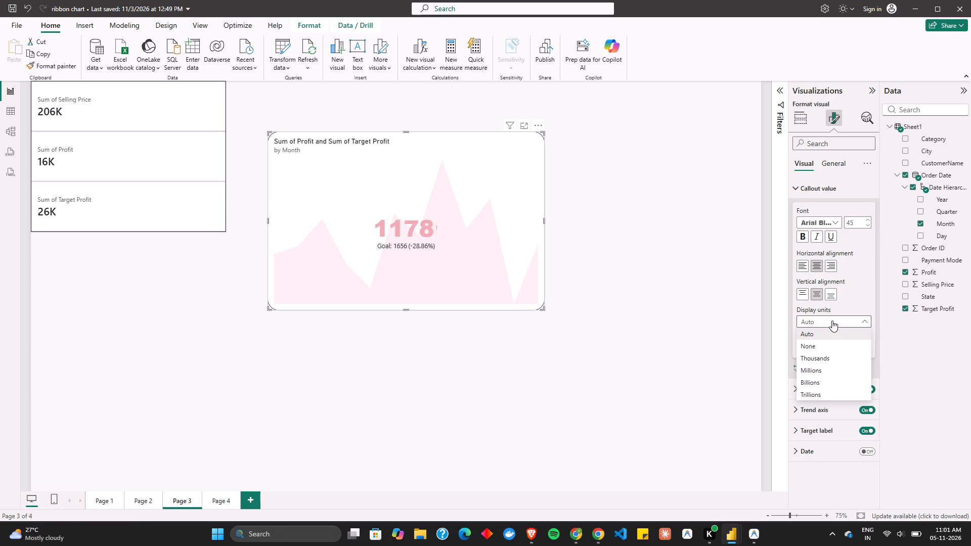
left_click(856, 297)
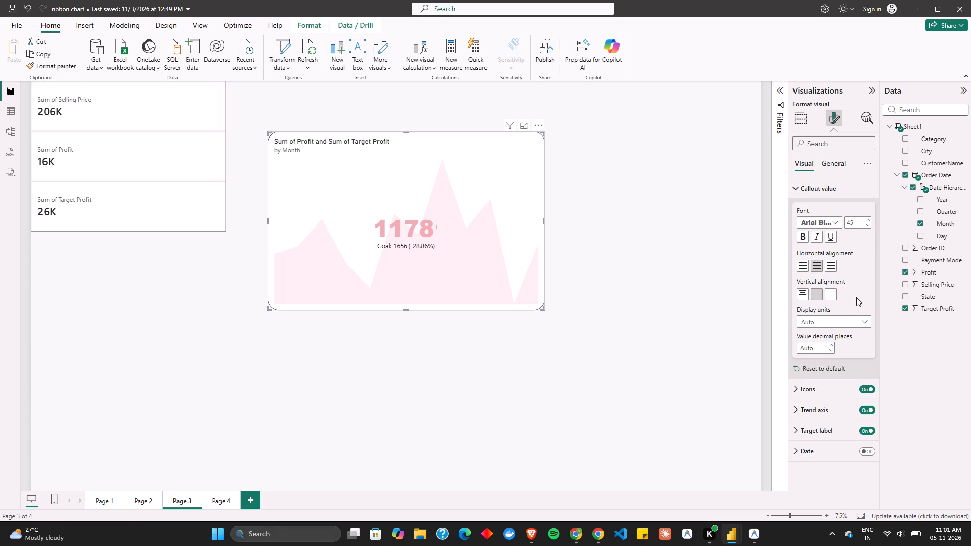
Set the size of the KPI visual's icon to 13 pt.
left_click(810, 389)
scroll(810, 389, "down", 2)
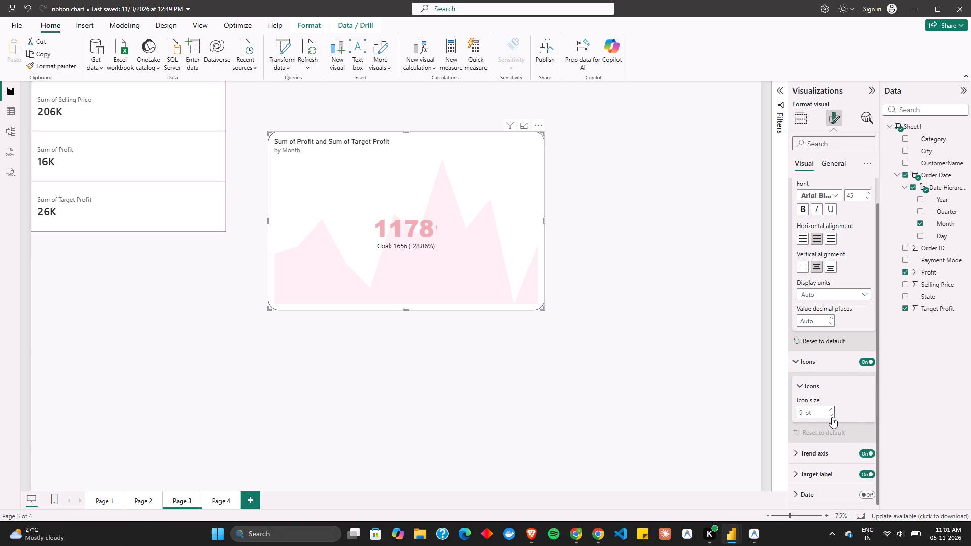
left_click(832, 416)
left_click(832, 416)
double_click(832, 416)
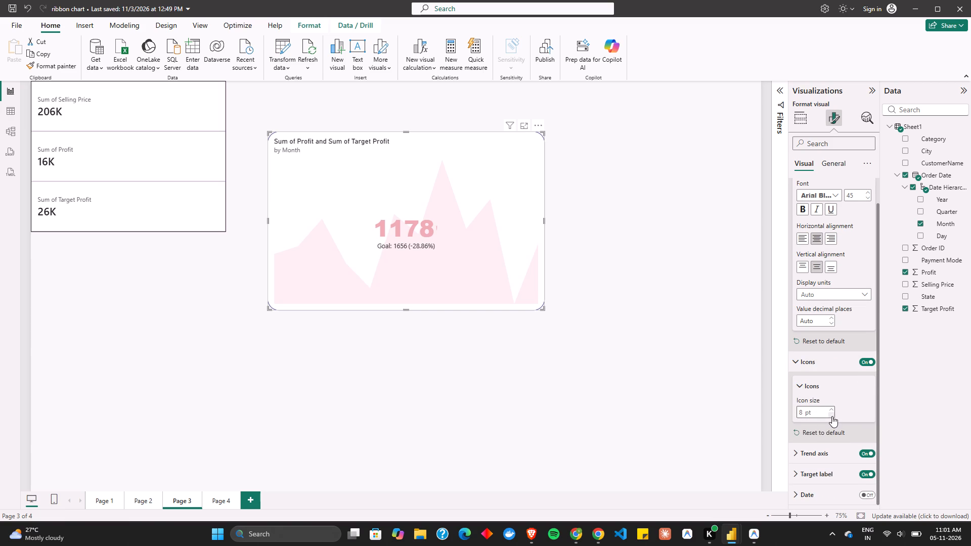
triple_click(830, 409)
double_click(830, 409)
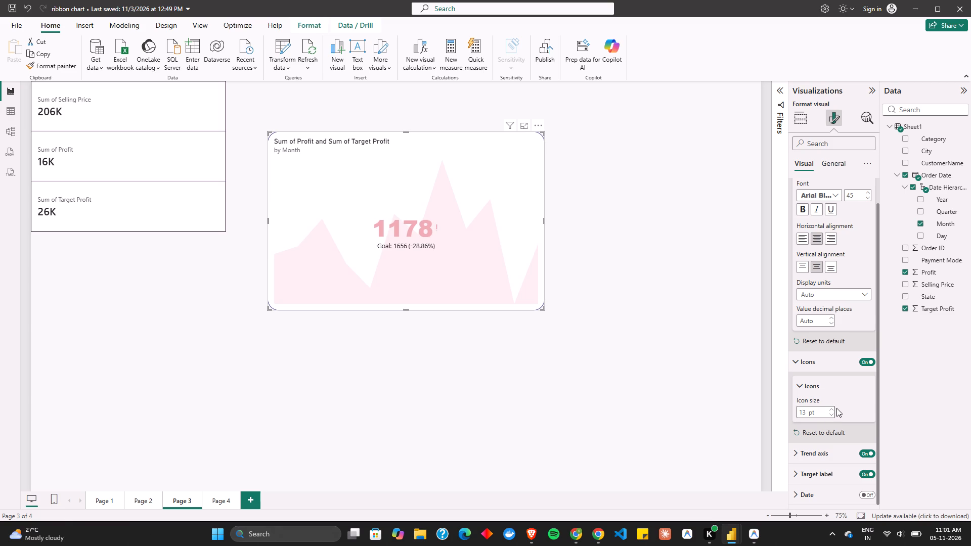
Set the KPI visual's trend axis direction to Low is good.
scroll(836, 408, "down", 2)
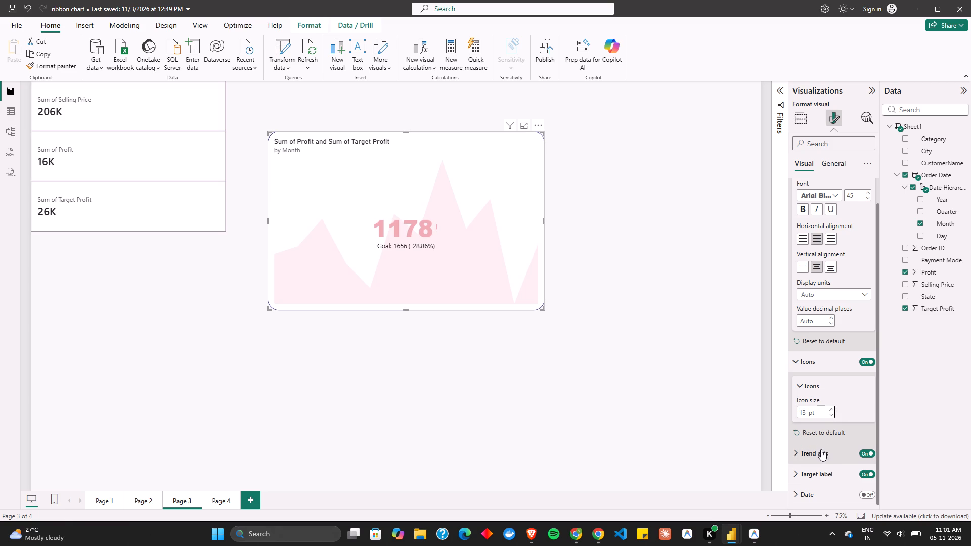
left_click(821, 450)
scroll(821, 450, "down", 3)
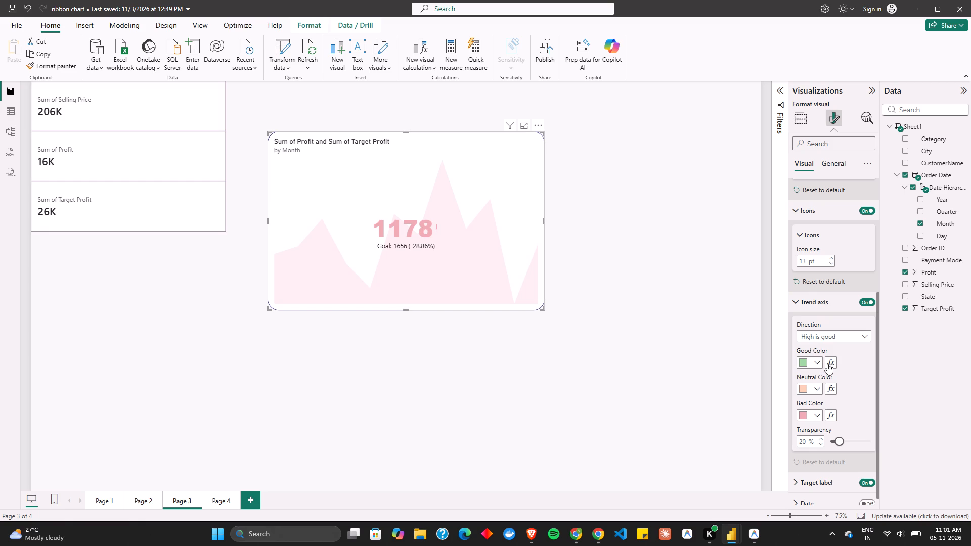
scroll(836, 369, "down", 1)
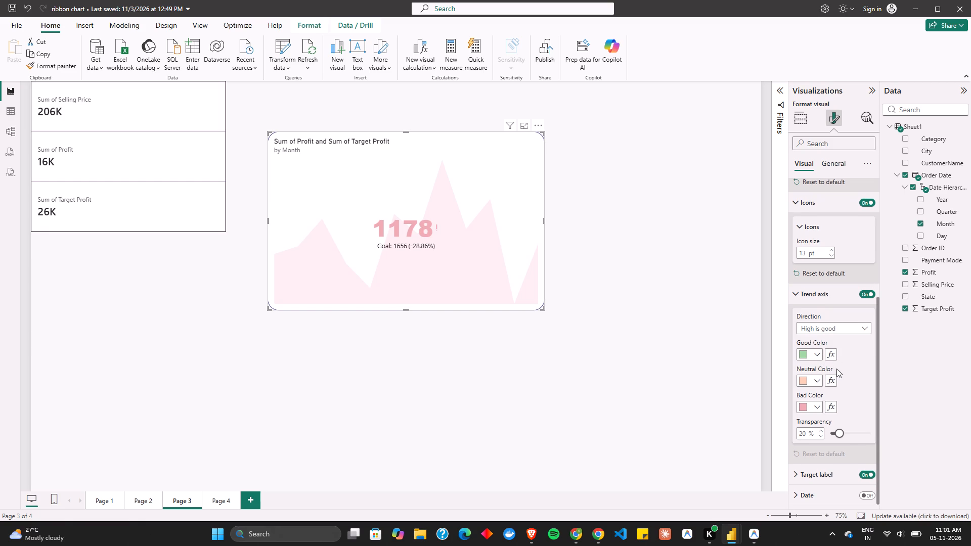
left_click(828, 329)
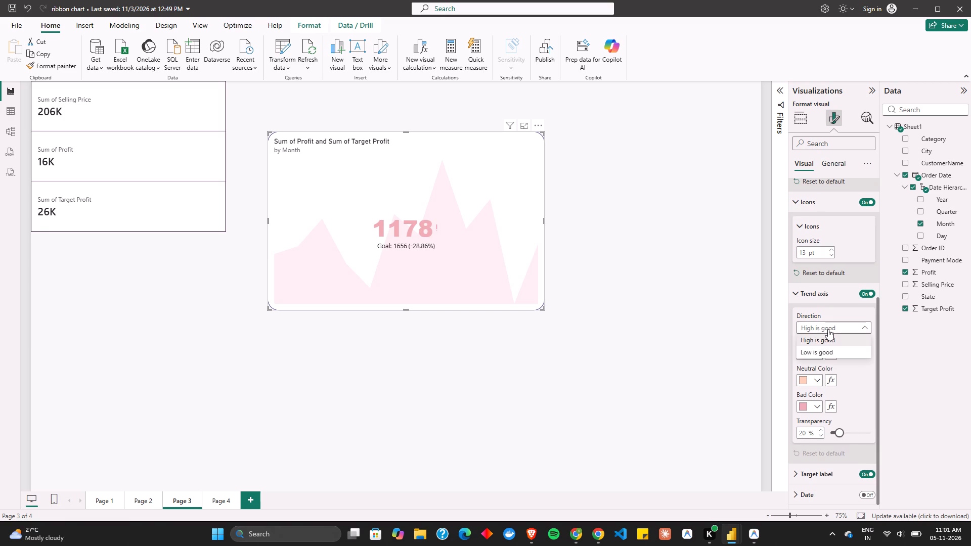
left_click(825, 349)
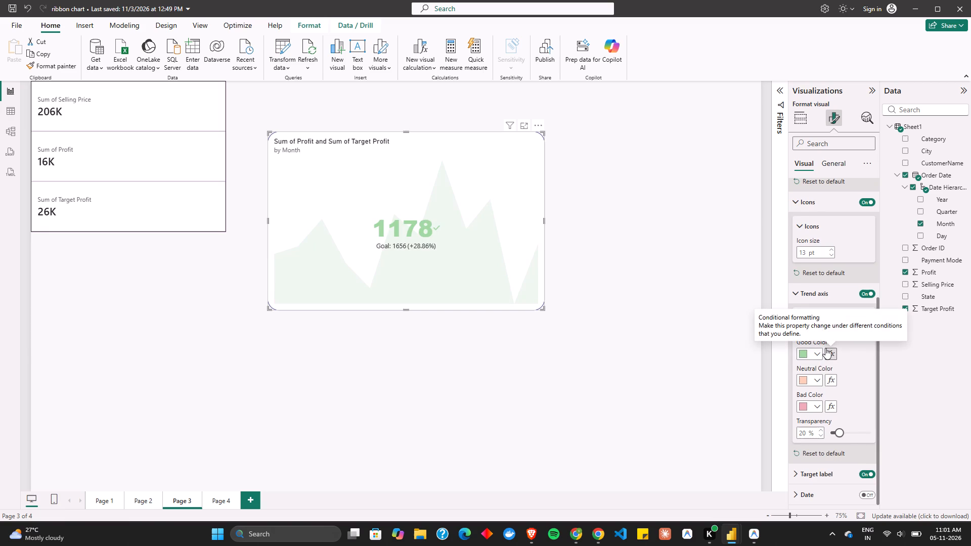
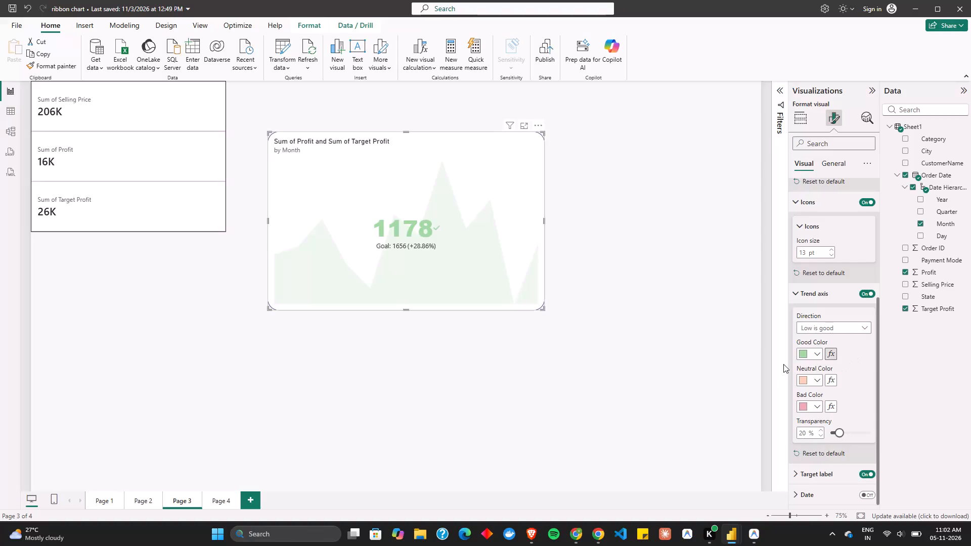
Set the good color of the KPI visual's trend axis to the custom green #01BB01.
left_click(812, 355)
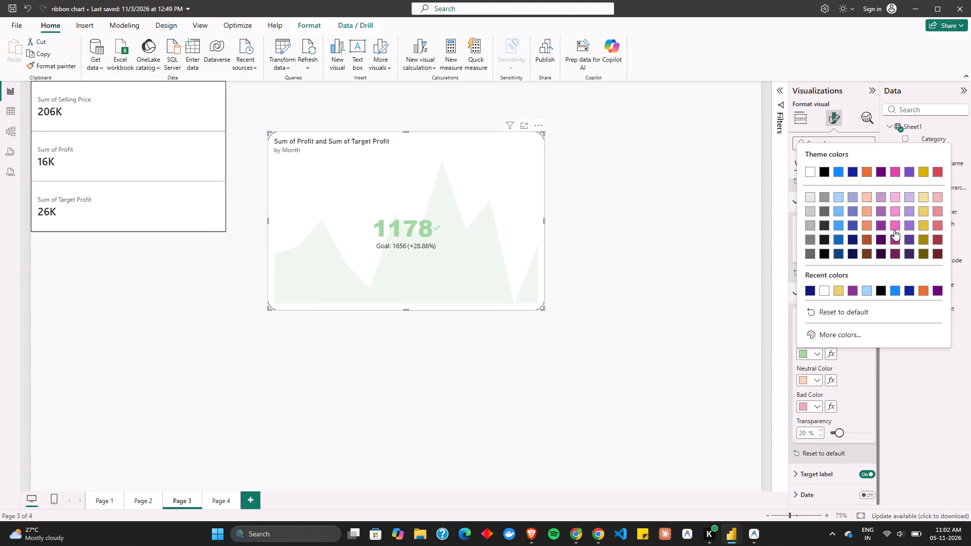
left_click(854, 334)
left_click_drag(845, 184, 939, 194)
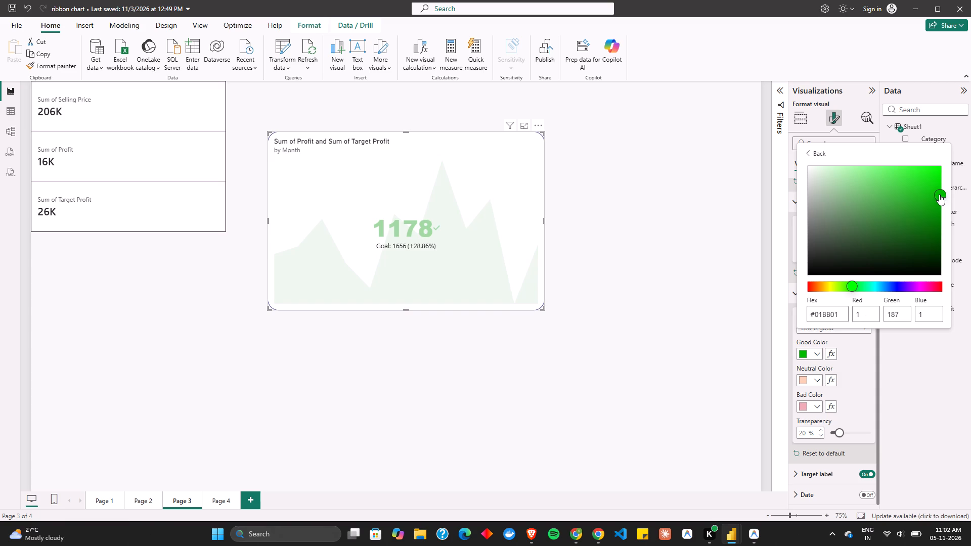
left_click(663, 286)
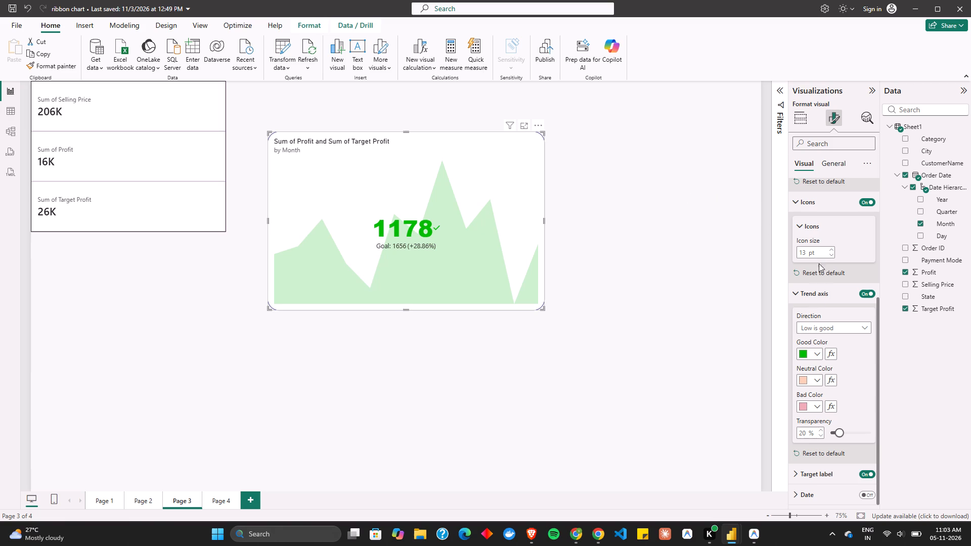
Set the KPI visual's trend axis direction to High is good.
left_click(816, 329)
left_click(819, 341)
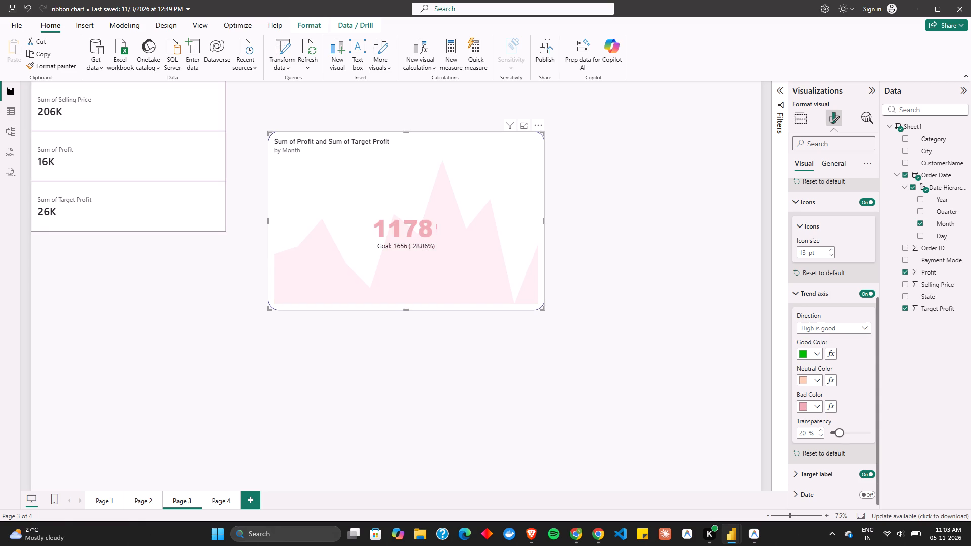
Set the bad color of the KPI visual's trend axis to the custom red #D90116.
left_click(819, 407)
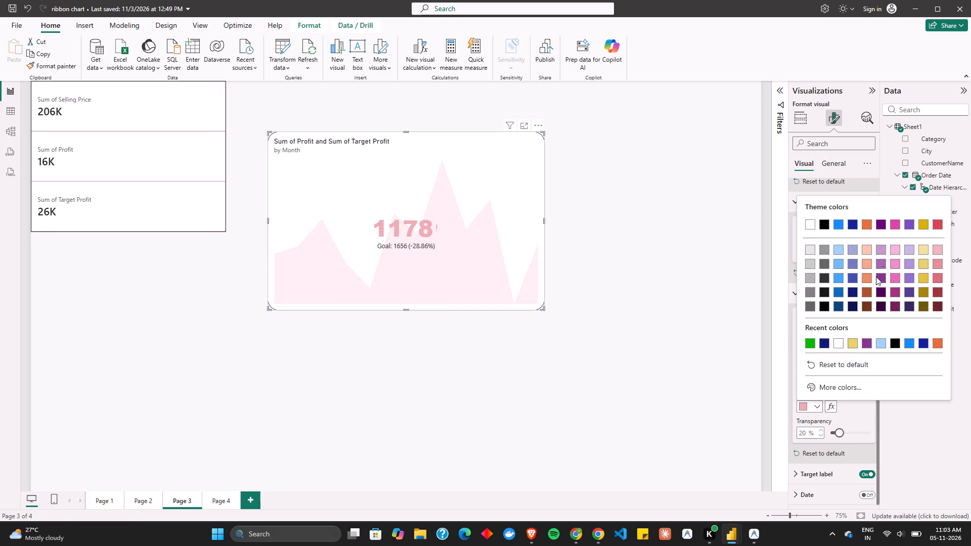
left_click(830, 388)
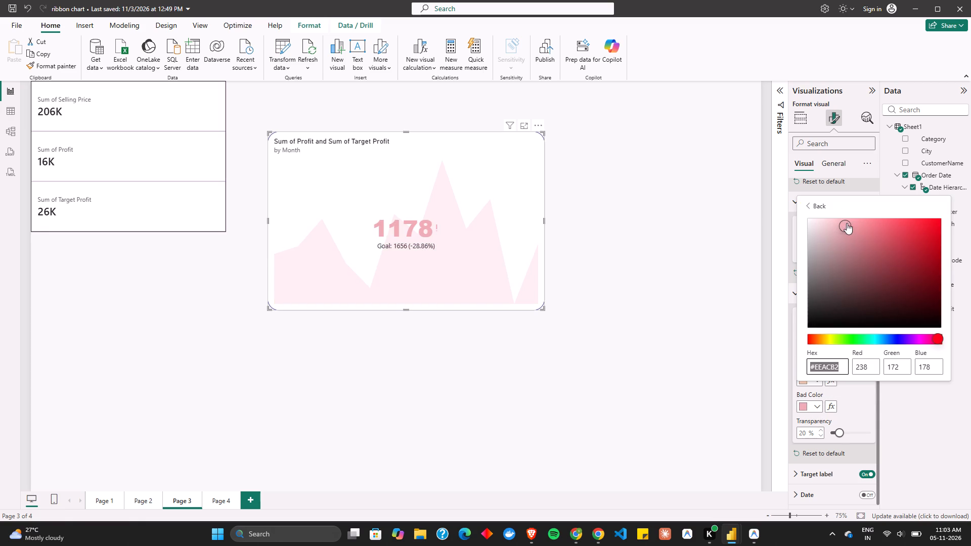
left_click_drag(847, 223, 926, 241)
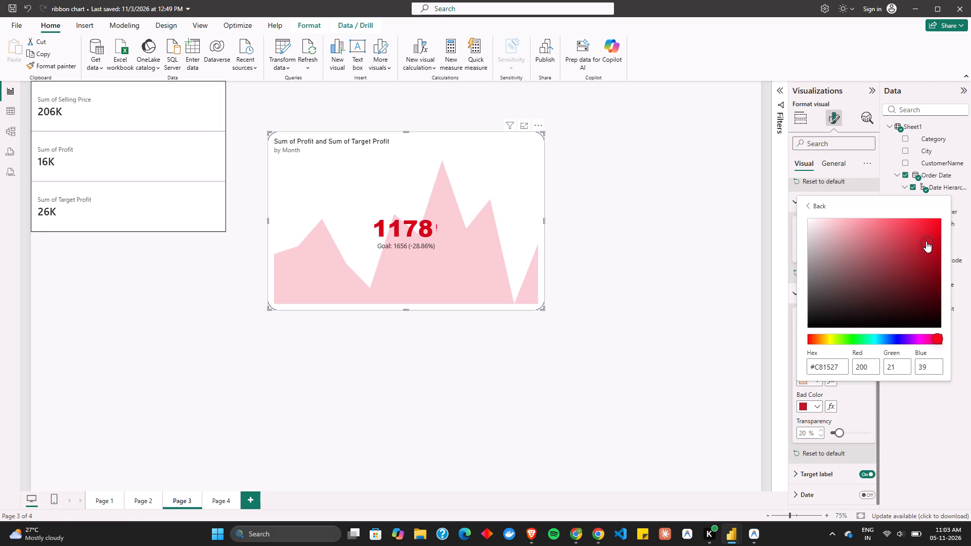
left_click_drag(926, 241, 940, 234)
left_click(710, 289)
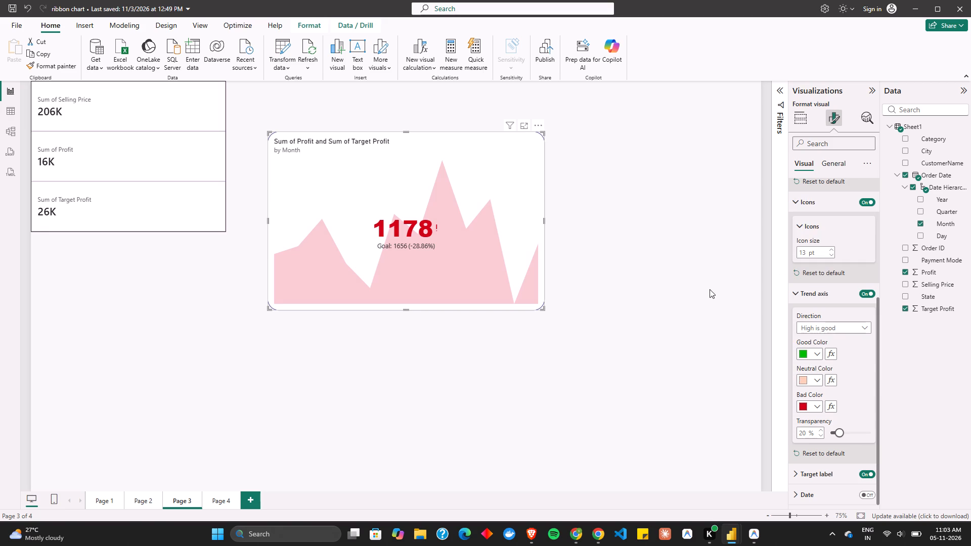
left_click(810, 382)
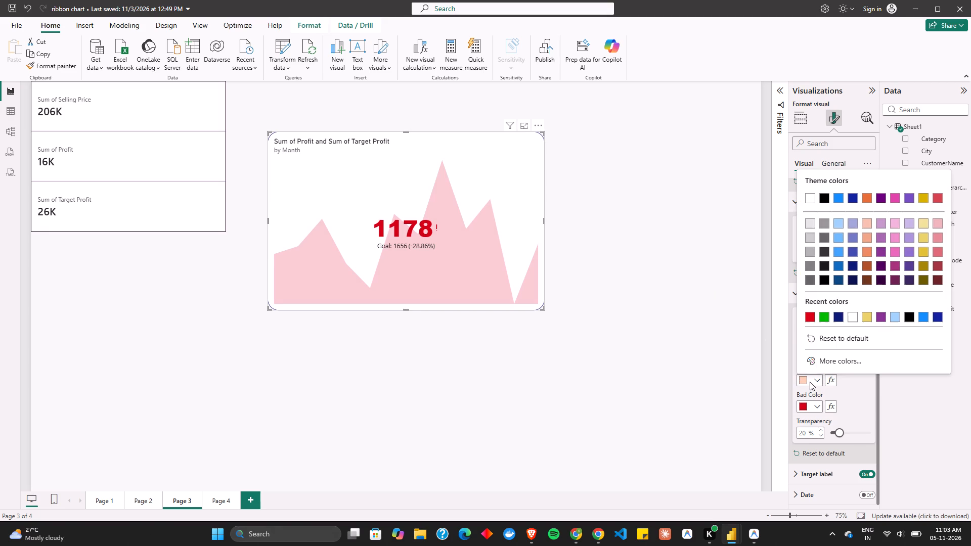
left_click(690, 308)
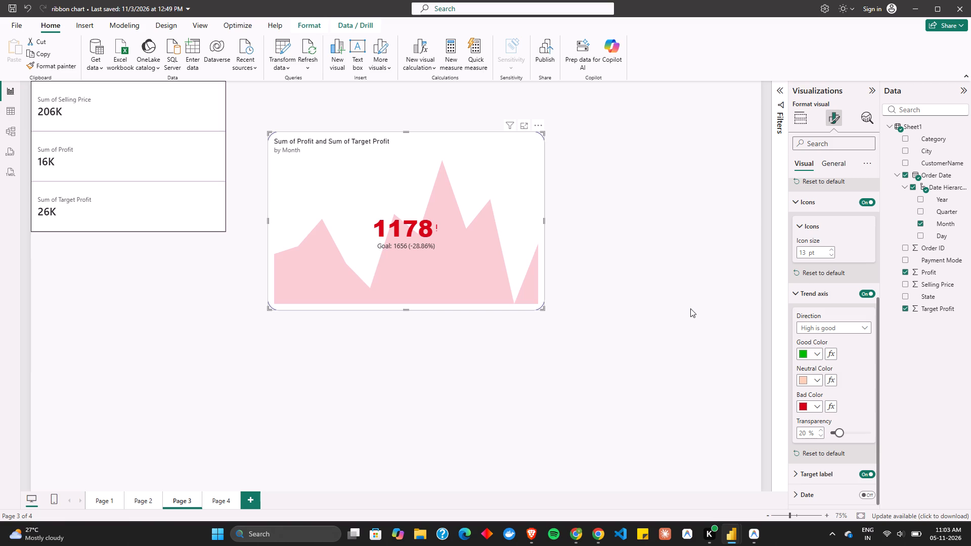
Set the font size of the KPI visual's target label values to 17.
left_click(825, 294)
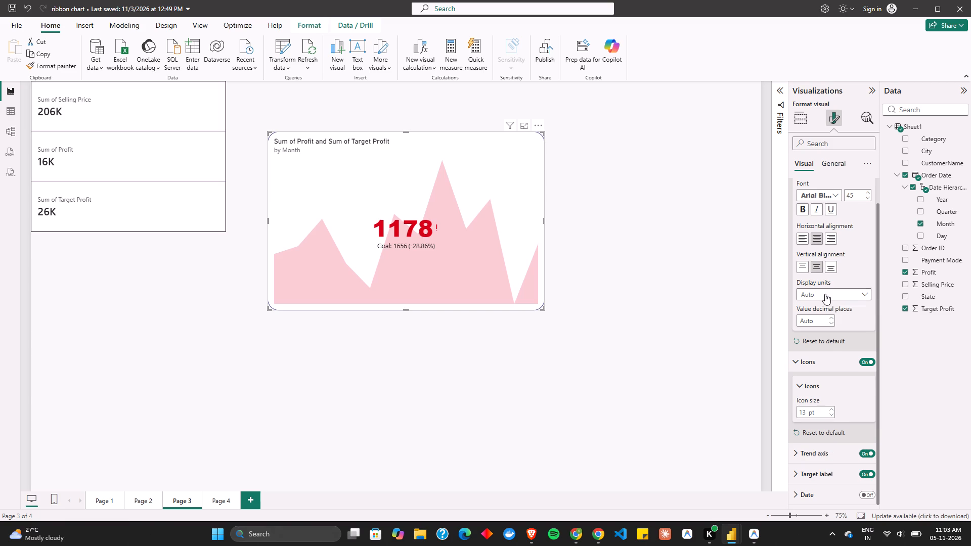
left_click(821, 474)
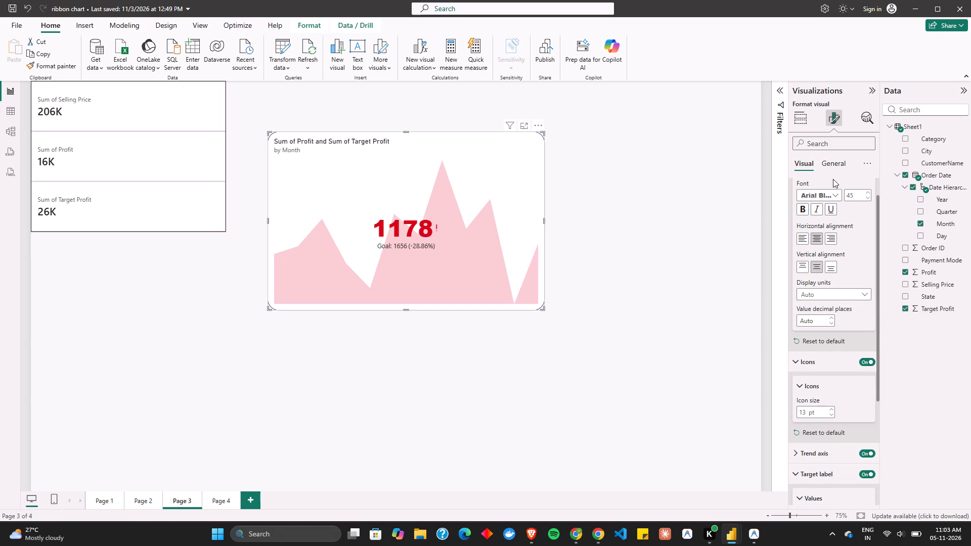
scroll(819, 206, "up", 1)
left_click(807, 183)
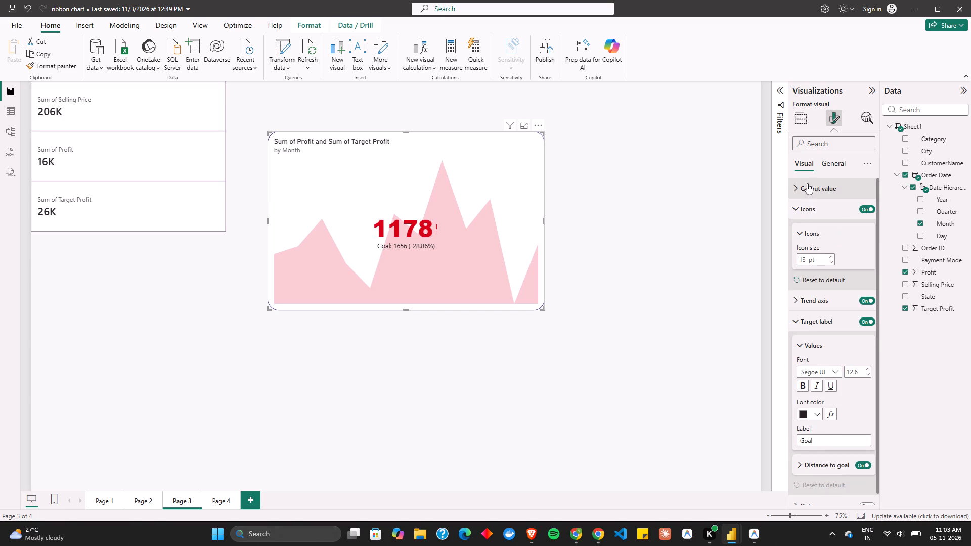
left_click(821, 232)
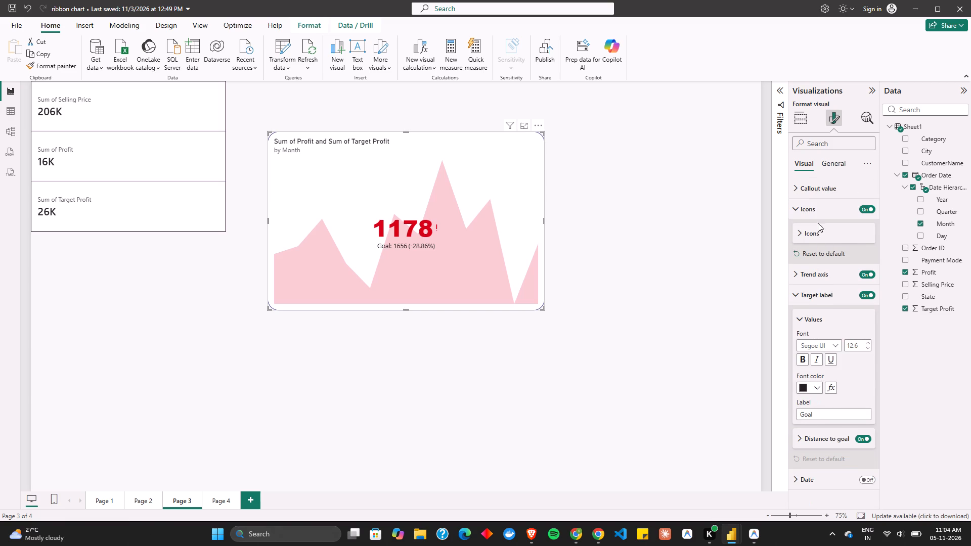
left_click(816, 208)
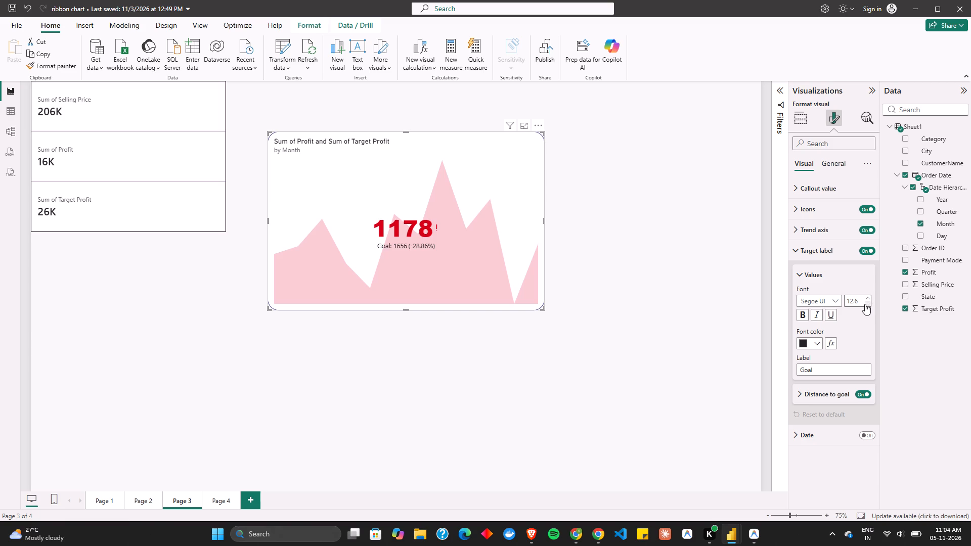
left_click(869, 303)
left_click(869, 303)
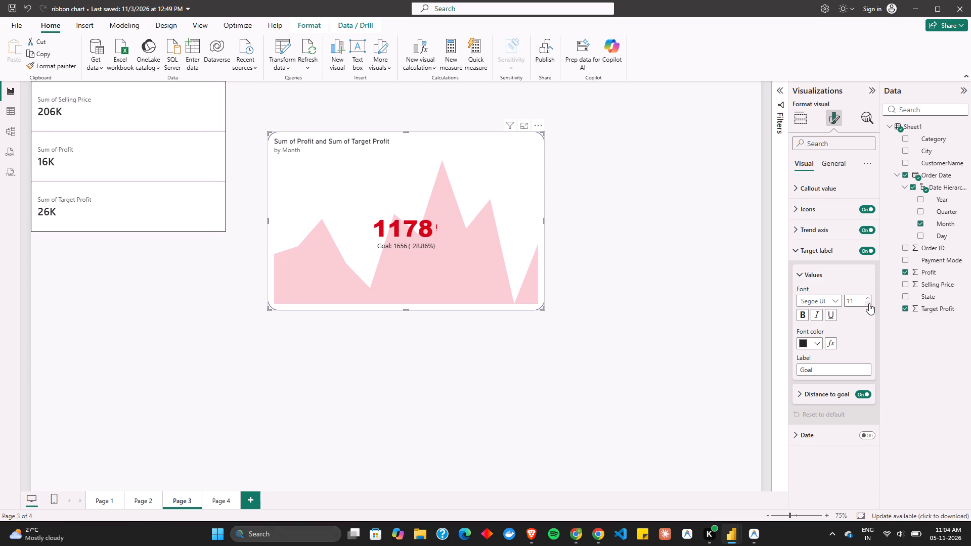
triple_click(868, 297)
left_click(868, 297)
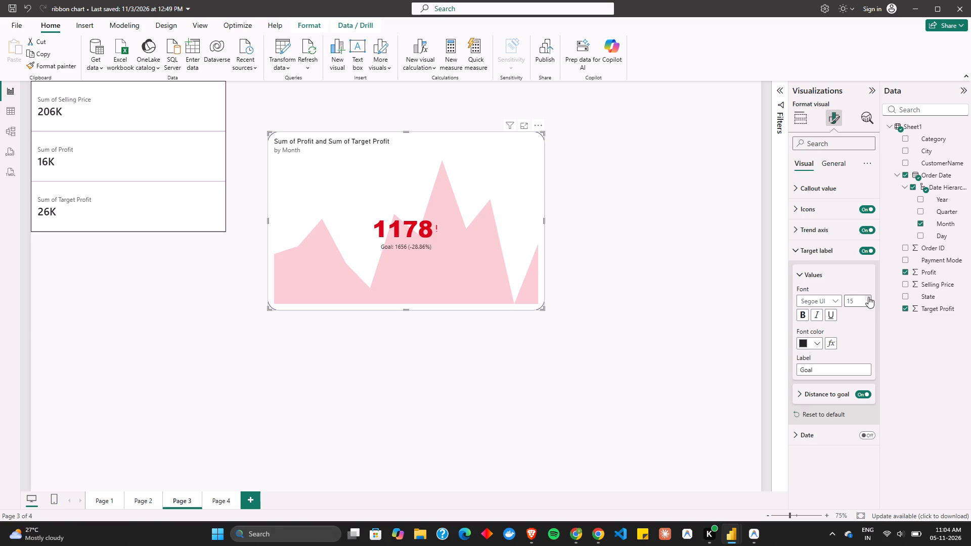
left_click(868, 297)
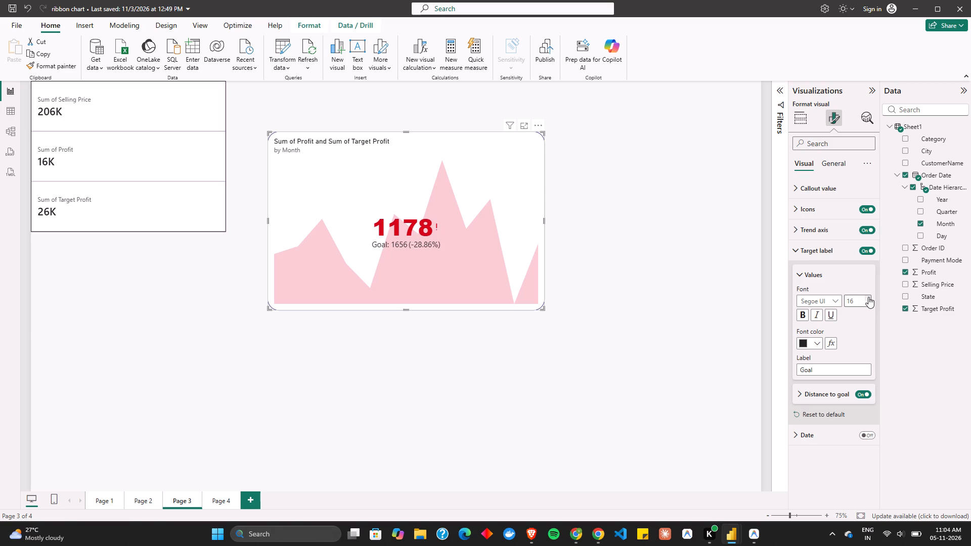
left_click(868, 297)
Change the text of the KPI visual's target label to Target.
double_click(825, 368)
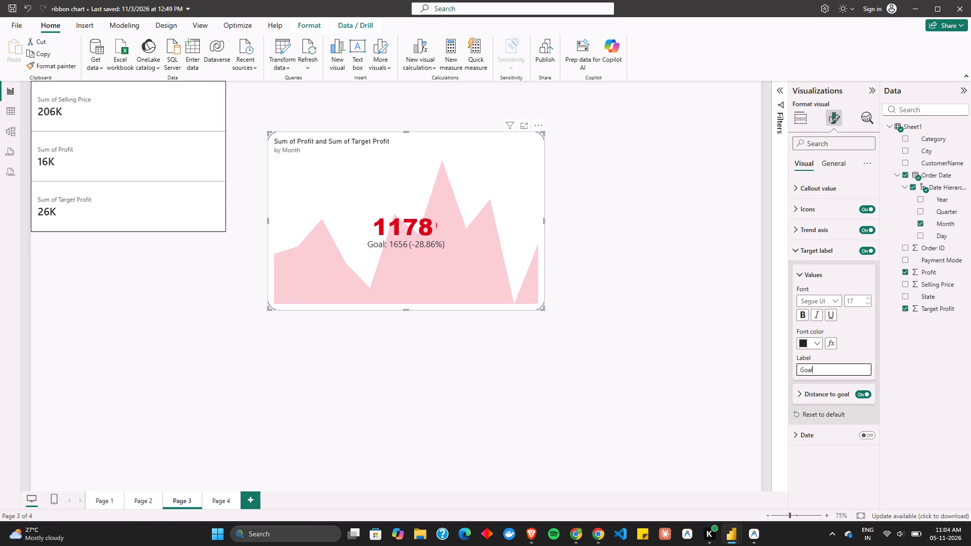
key("BackSpace")
type("Target")
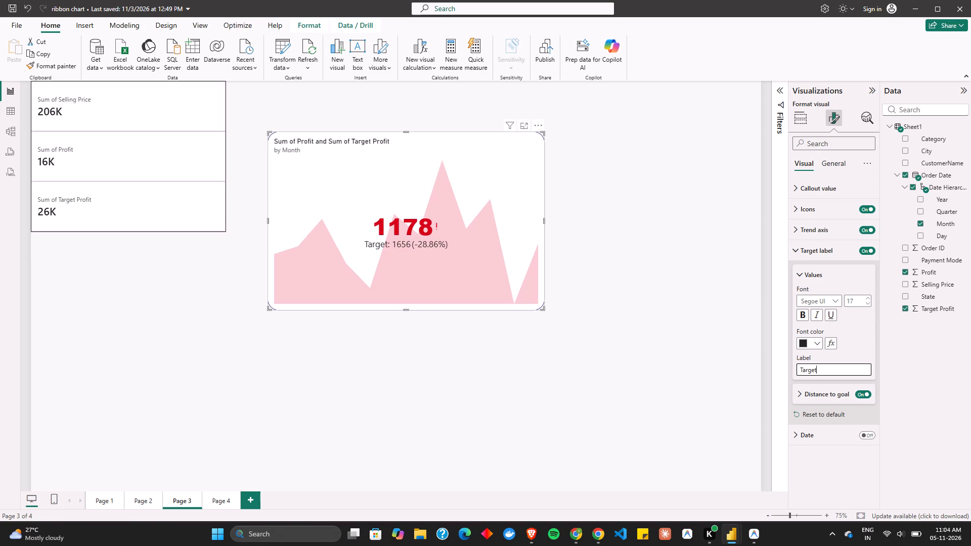
Make the values of the KPI visual's target label bold.
left_click(804, 316)
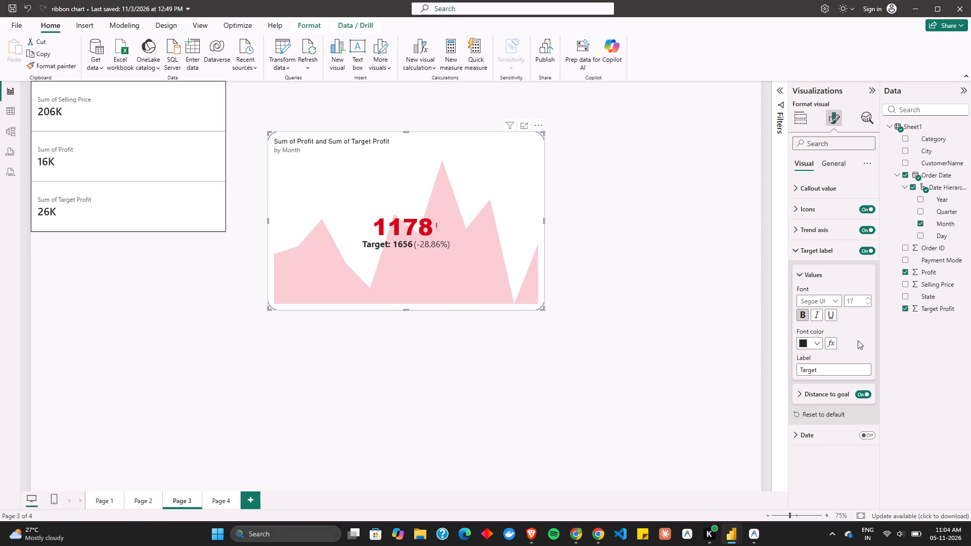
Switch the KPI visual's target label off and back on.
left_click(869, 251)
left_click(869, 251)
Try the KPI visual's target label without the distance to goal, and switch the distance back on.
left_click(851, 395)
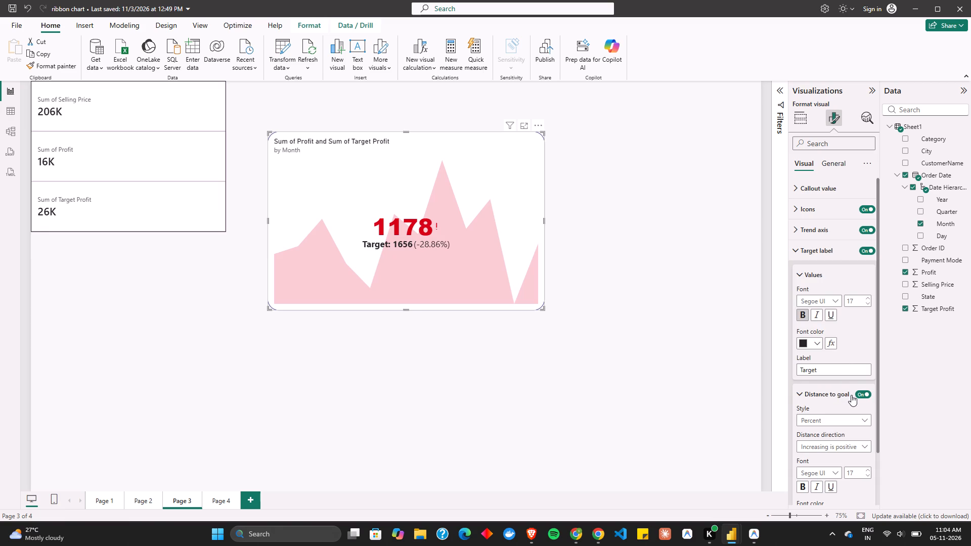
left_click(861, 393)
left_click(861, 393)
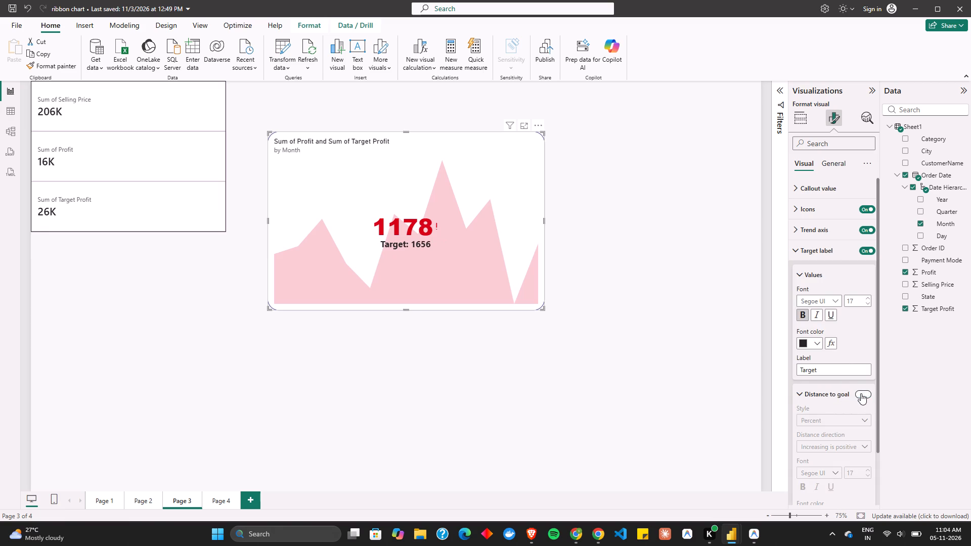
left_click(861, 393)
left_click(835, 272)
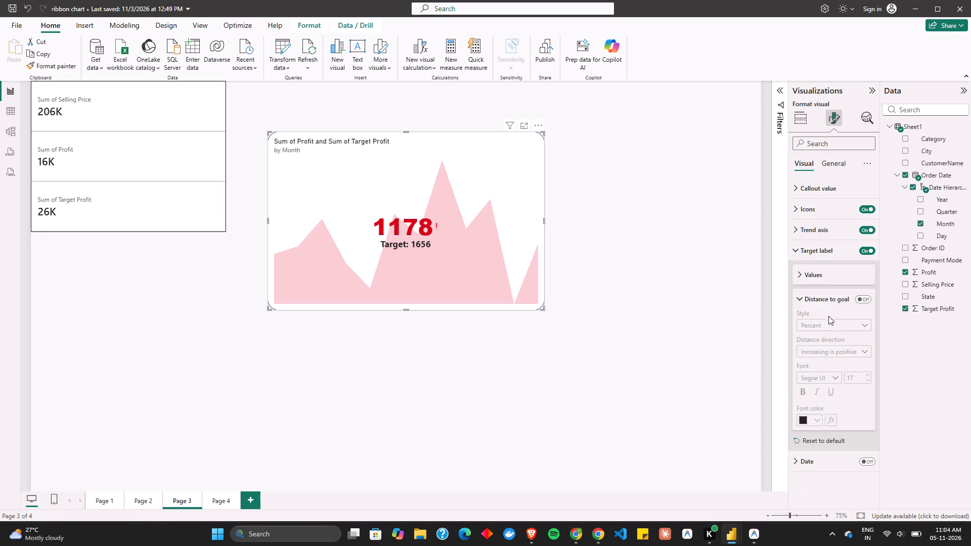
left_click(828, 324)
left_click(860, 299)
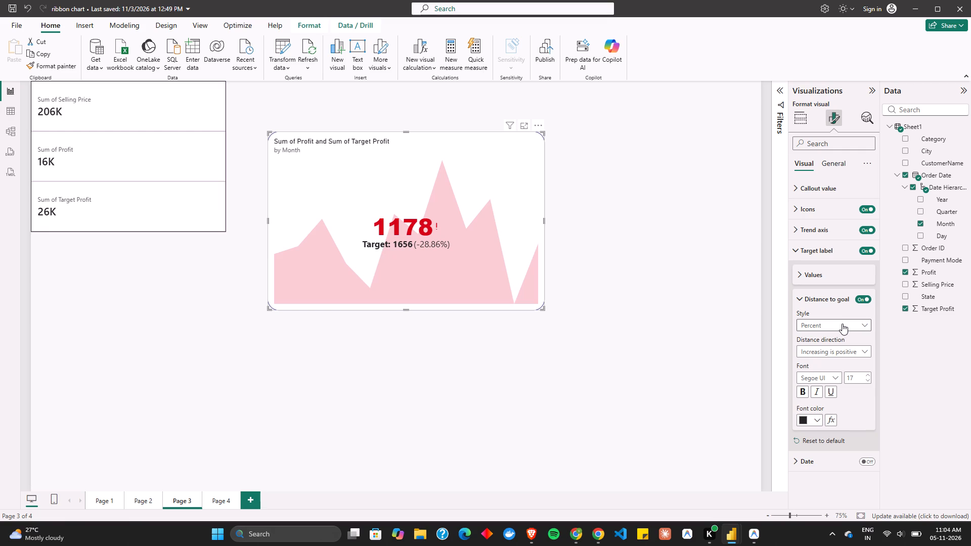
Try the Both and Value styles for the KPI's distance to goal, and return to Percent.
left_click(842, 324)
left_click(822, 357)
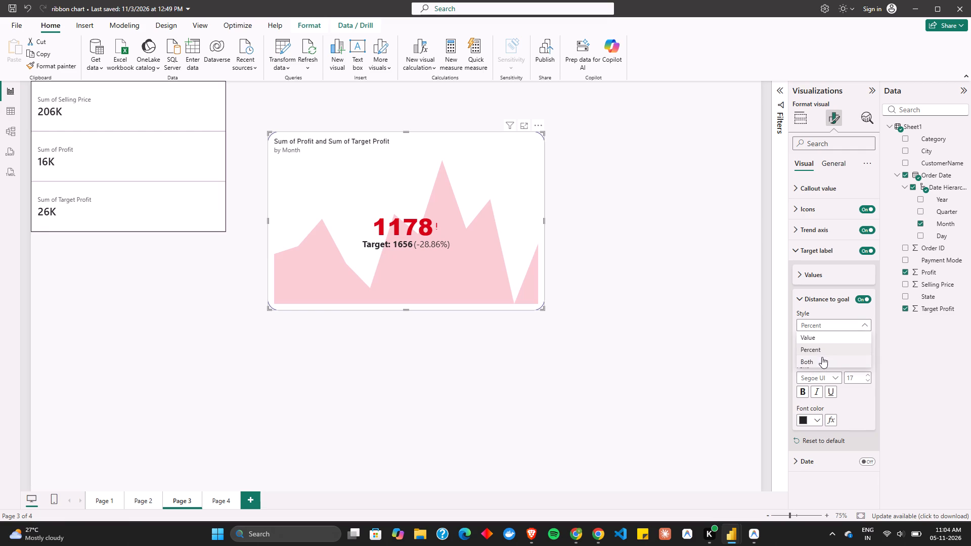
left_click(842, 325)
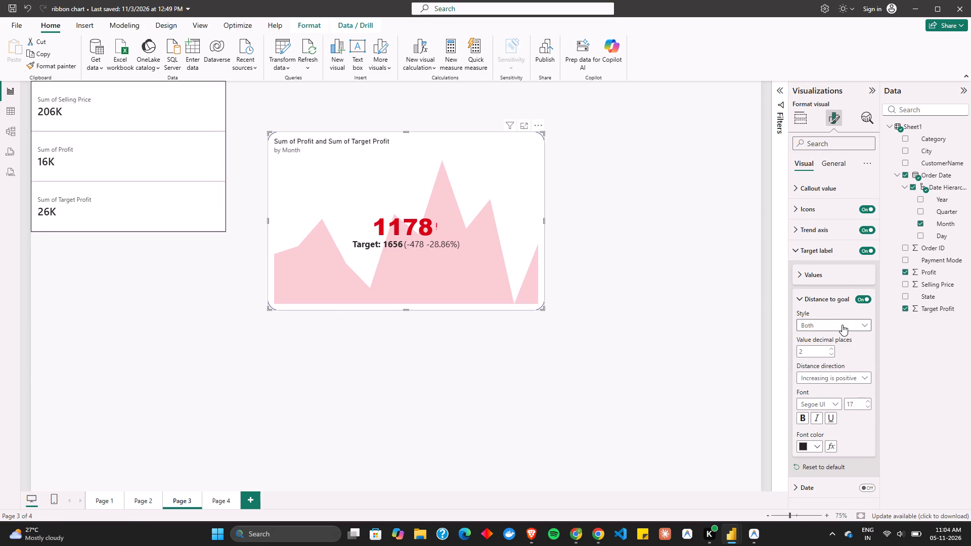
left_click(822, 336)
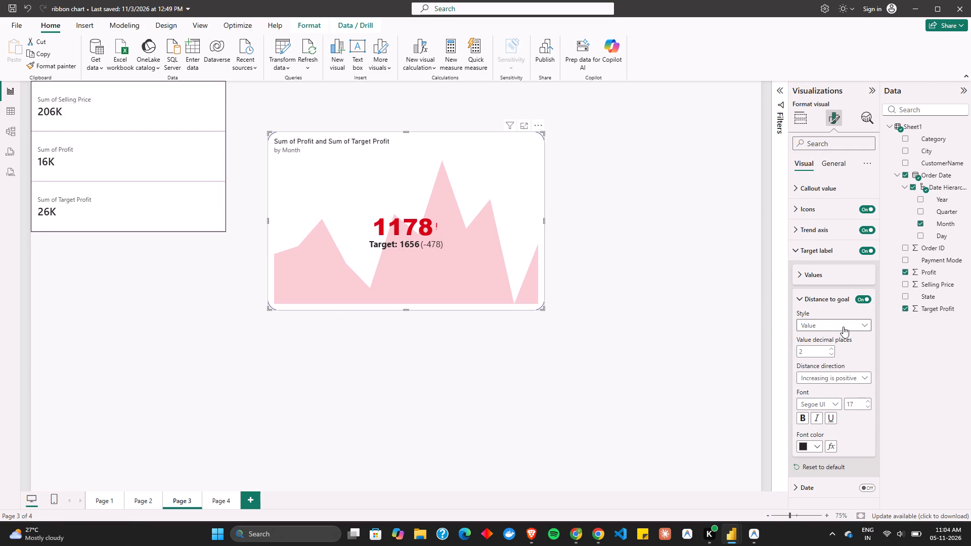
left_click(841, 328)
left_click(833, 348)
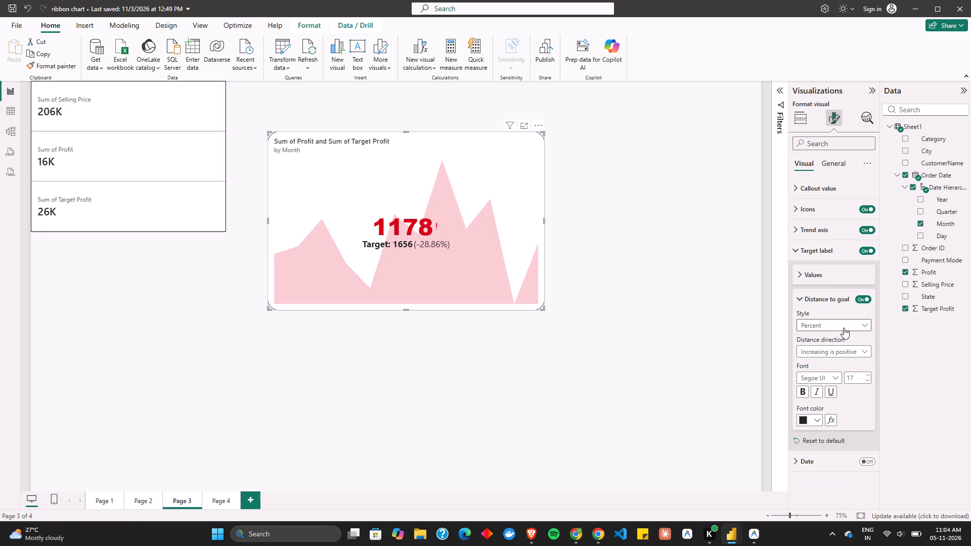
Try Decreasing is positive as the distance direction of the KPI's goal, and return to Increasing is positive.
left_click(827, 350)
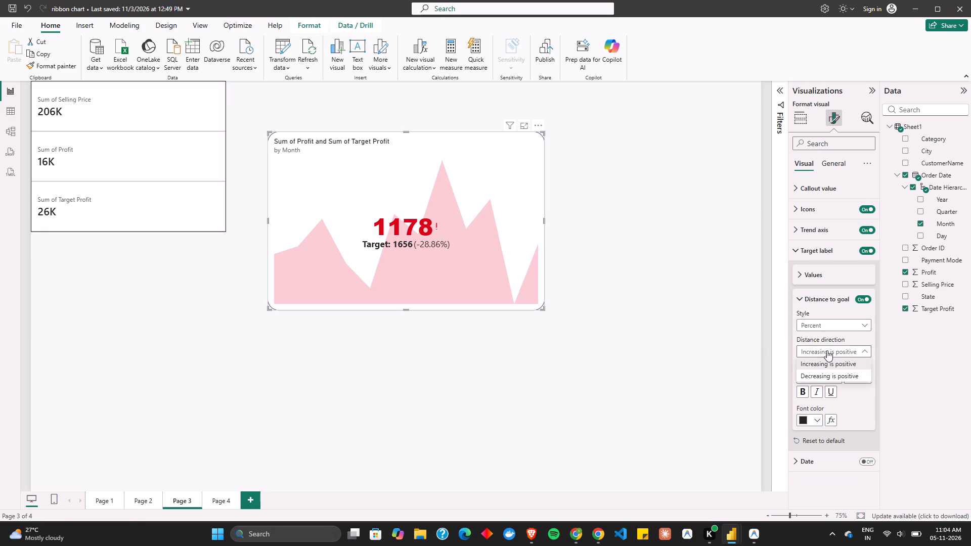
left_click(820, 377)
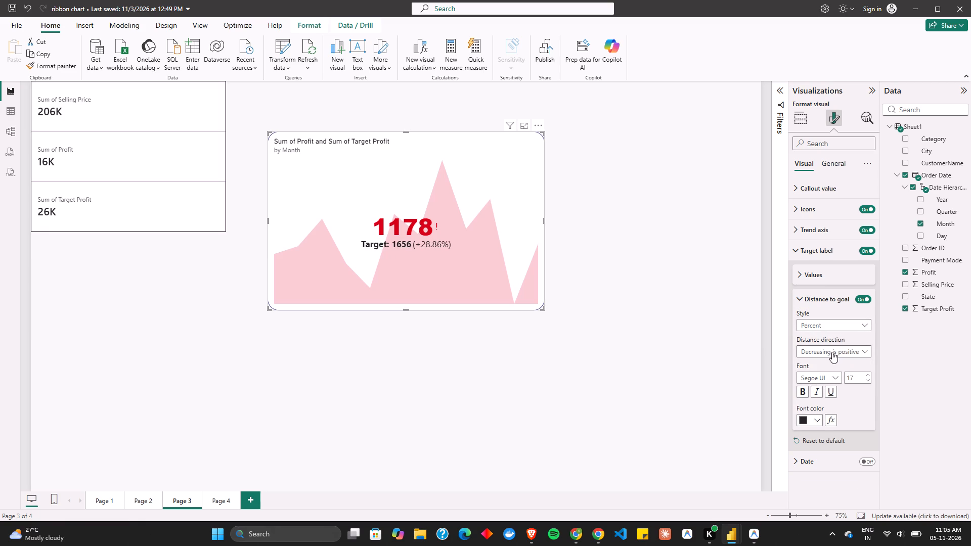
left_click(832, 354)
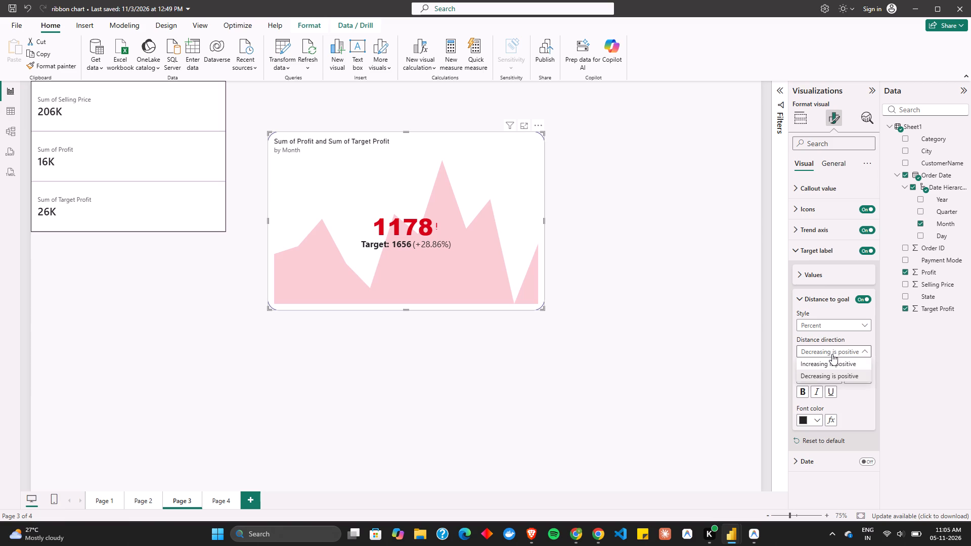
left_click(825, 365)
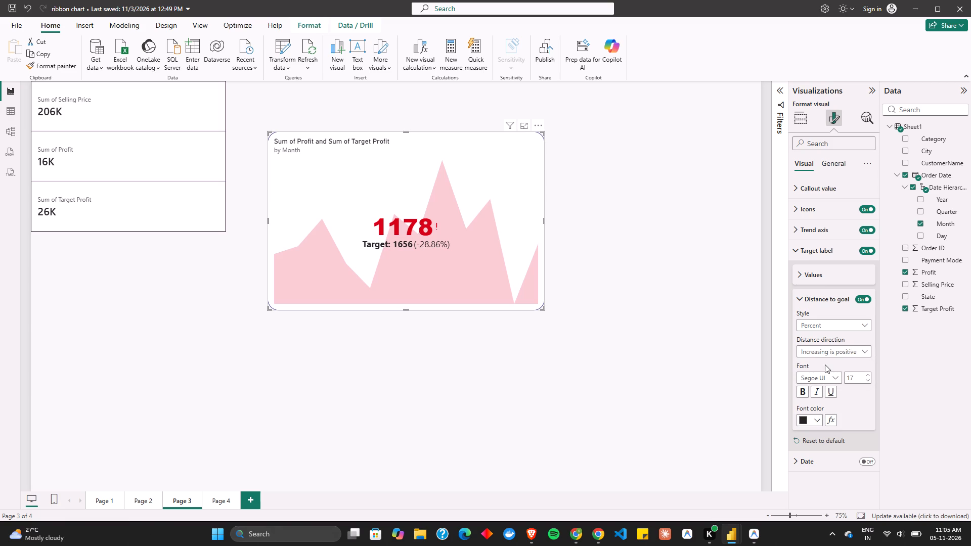
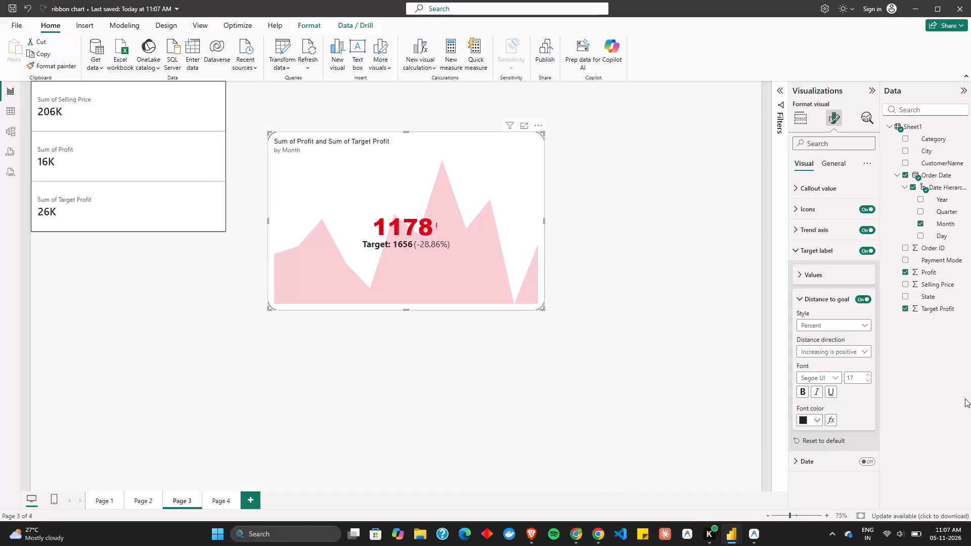
Deselect the KPI visual on Page 3 and save the ribbon chart report.
left_click(725, 342)
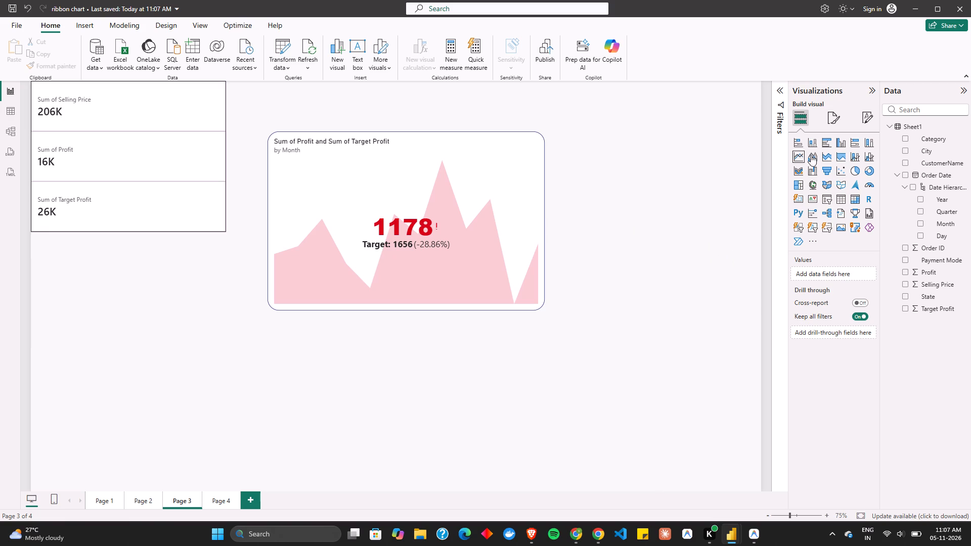
scroll(756, 316, "down", 4)
scroll(756, 316, "up", 5)
left_click(584, 227)
key("ctrl+s")
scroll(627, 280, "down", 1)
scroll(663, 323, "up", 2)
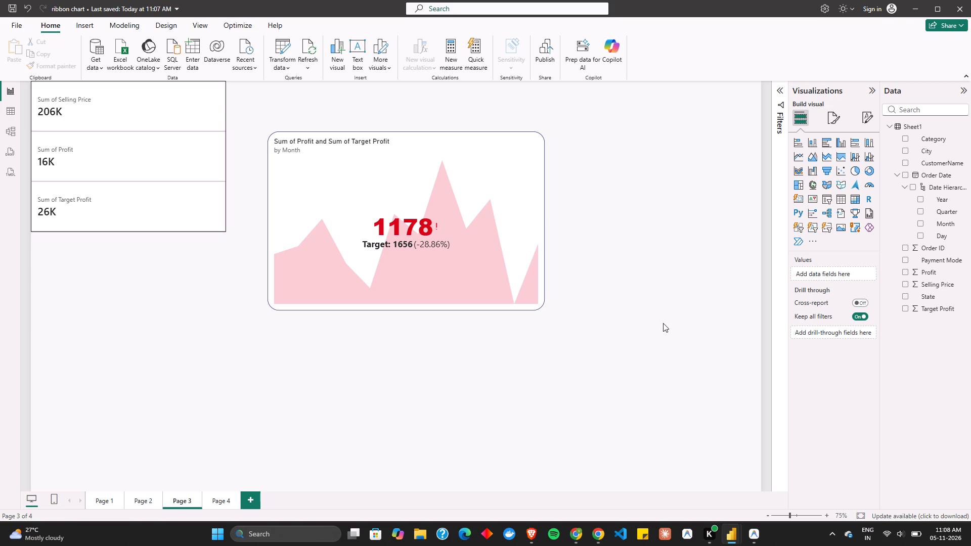
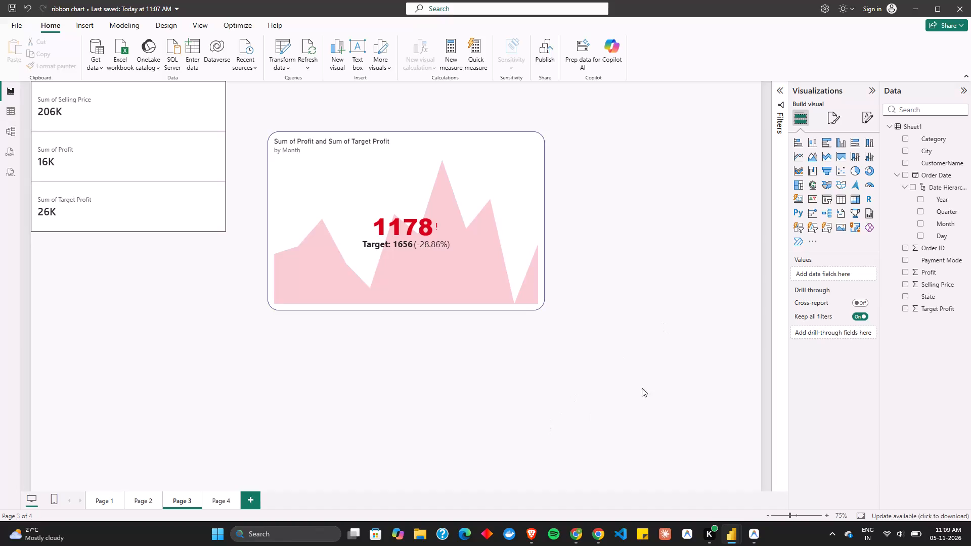
Open Page 2 of the report, which holds the Selling Price by Quarter and Category ribbon chart.
scroll(685, 358, "down", 1)
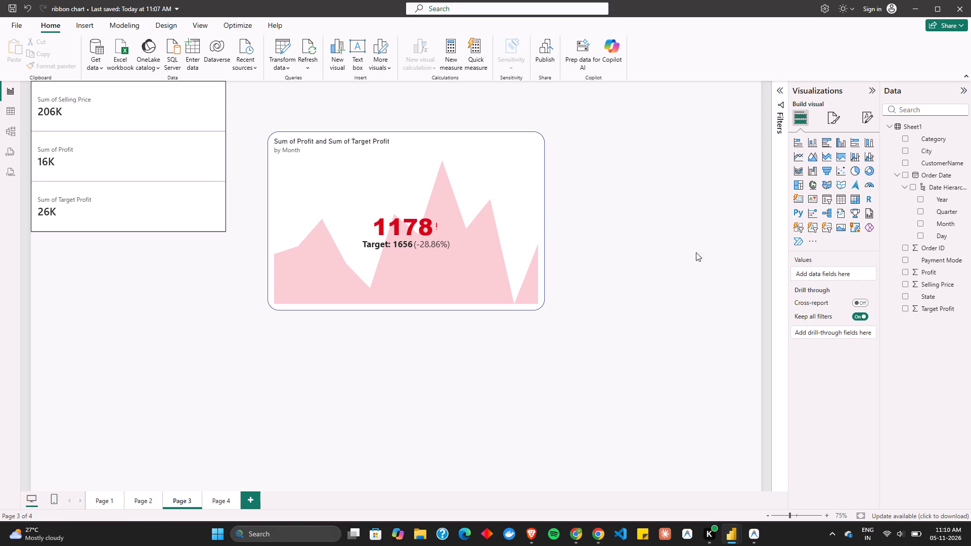
left_click(139, 502)
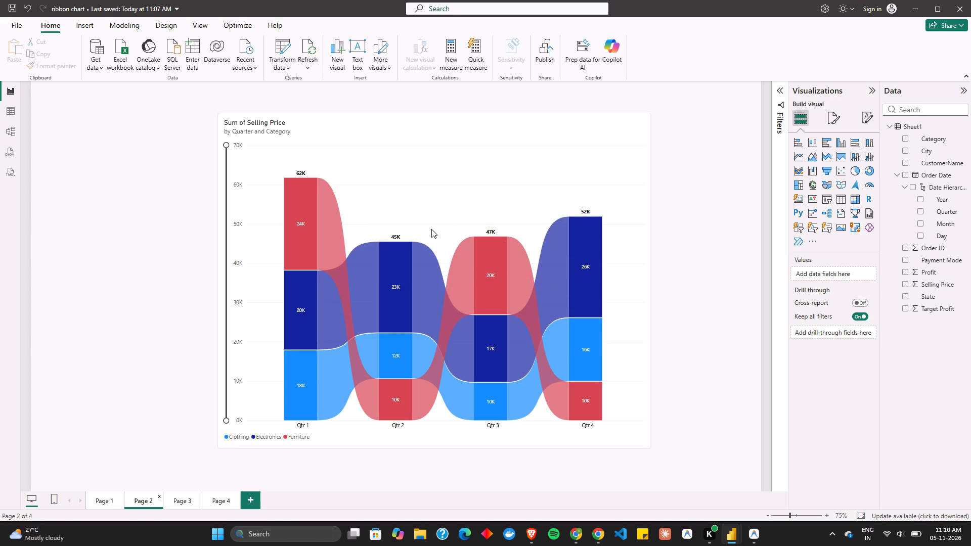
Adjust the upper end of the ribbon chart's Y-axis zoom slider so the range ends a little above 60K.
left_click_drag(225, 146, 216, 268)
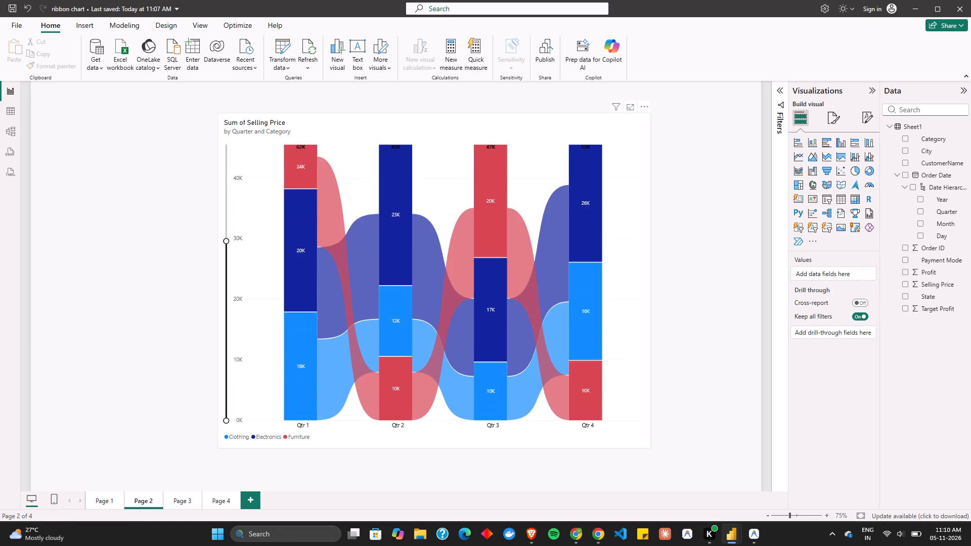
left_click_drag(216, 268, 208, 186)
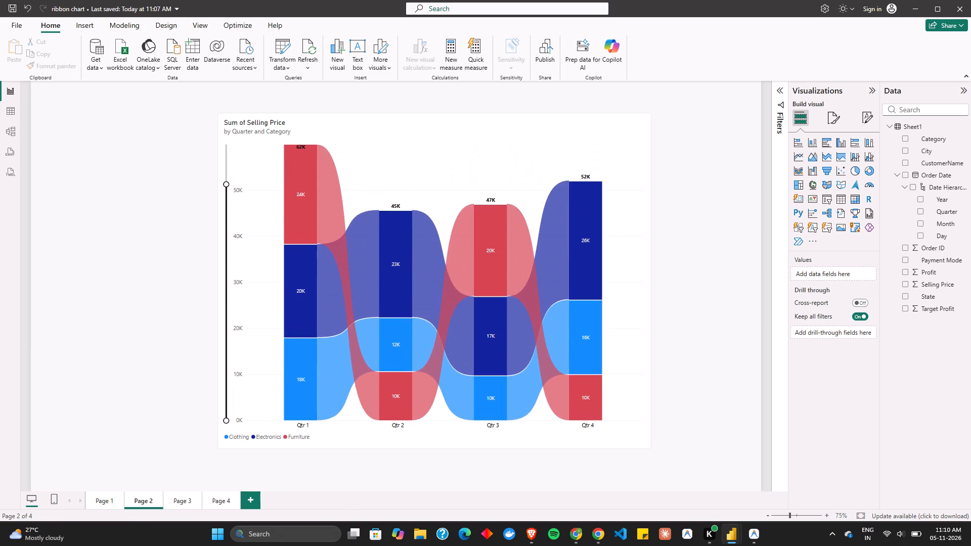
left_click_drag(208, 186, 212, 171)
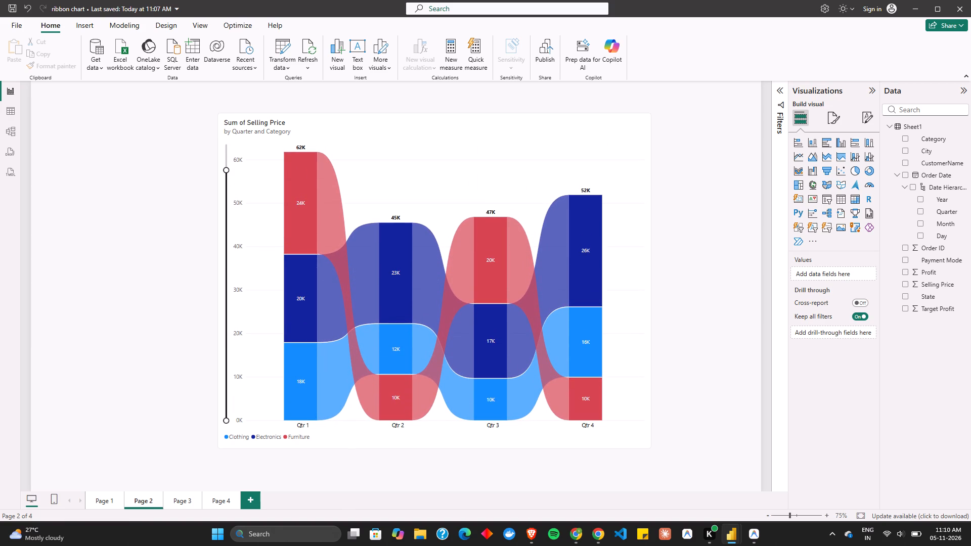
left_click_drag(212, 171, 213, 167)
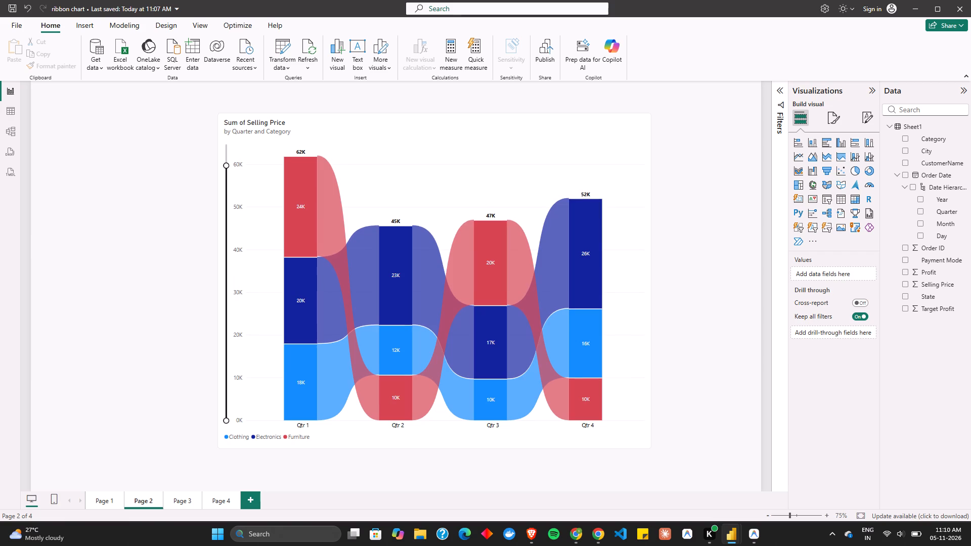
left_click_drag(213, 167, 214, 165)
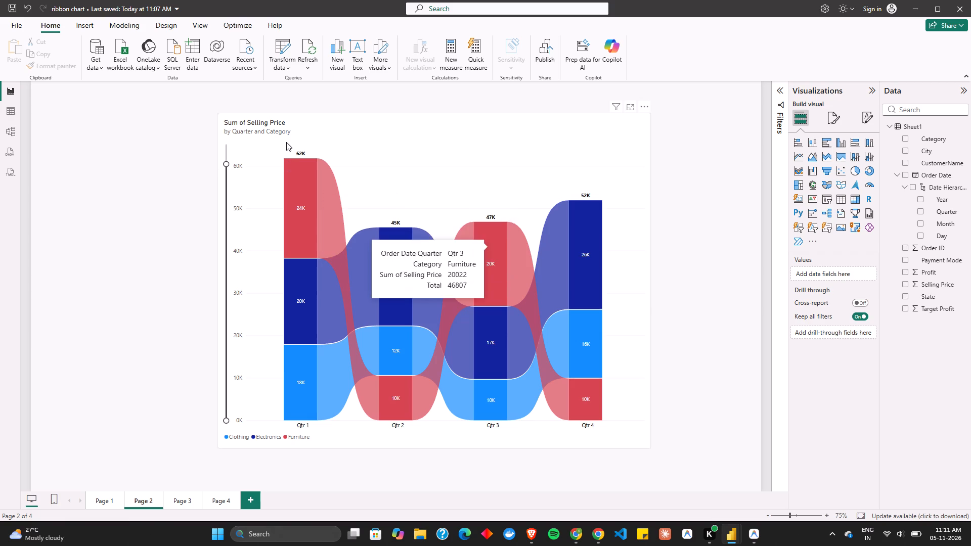
Shrink the ribbon chart on Page 2 in width and height from its lower-right corner, then deselect it.
left_click(320, 122)
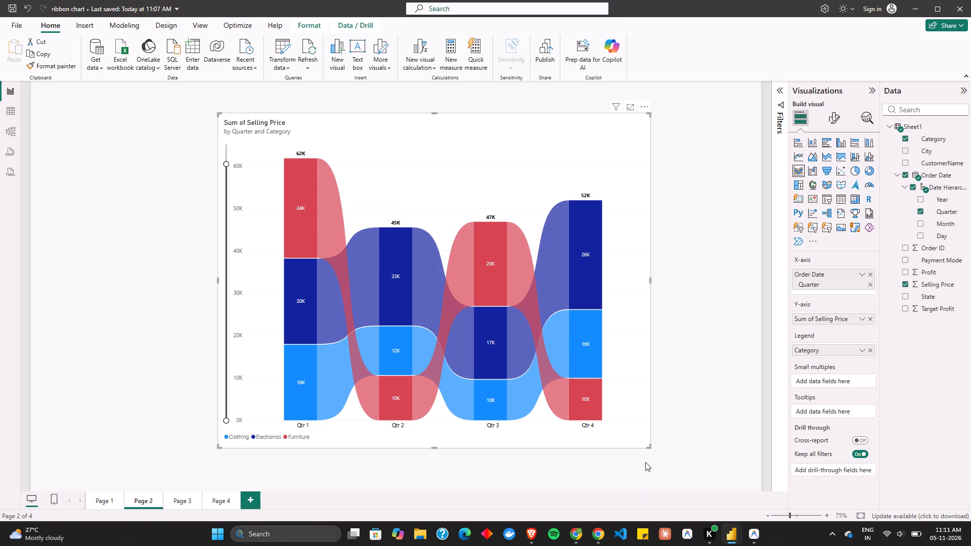
left_click_drag(648, 447, 604, 383)
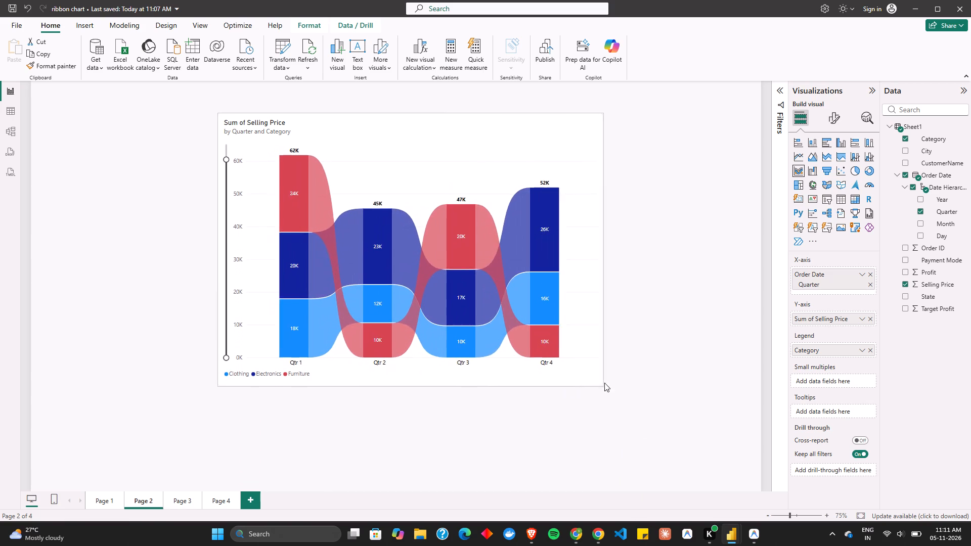
left_click_drag(604, 383, 608, 376)
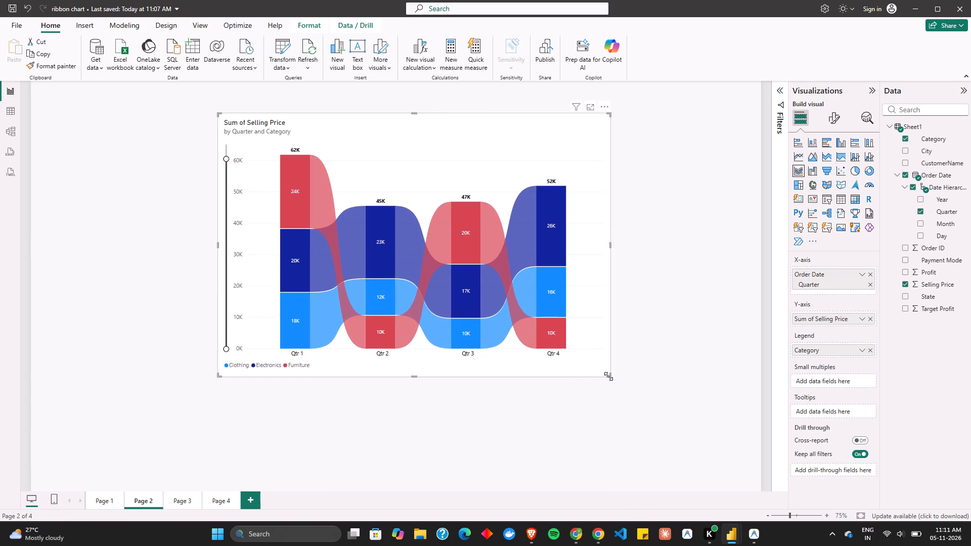
left_click(652, 363)
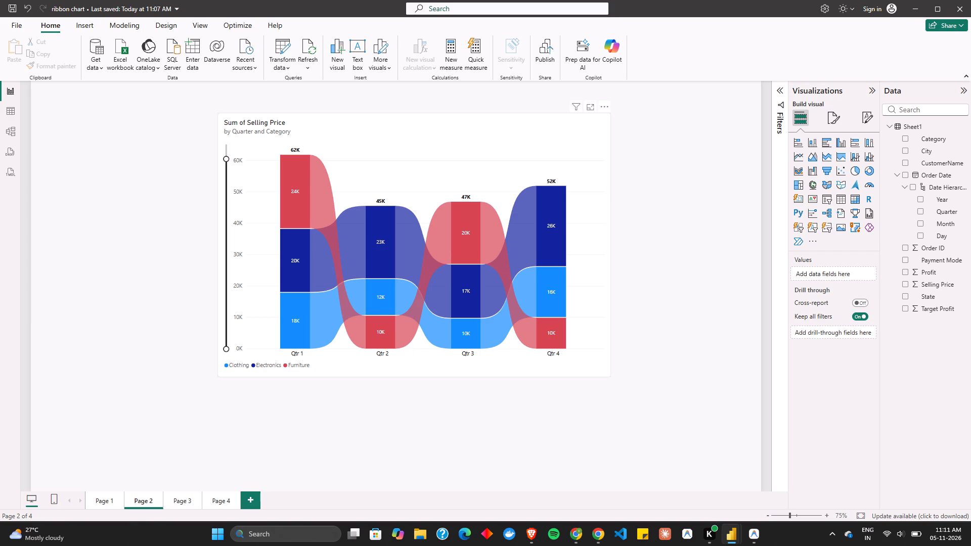
Restore the ribbon chart's Y-axis zoom slider to the full 0K to 70K range and save the report.
left_click_drag(227, 161, 223, 156)
left_click(682, 195)
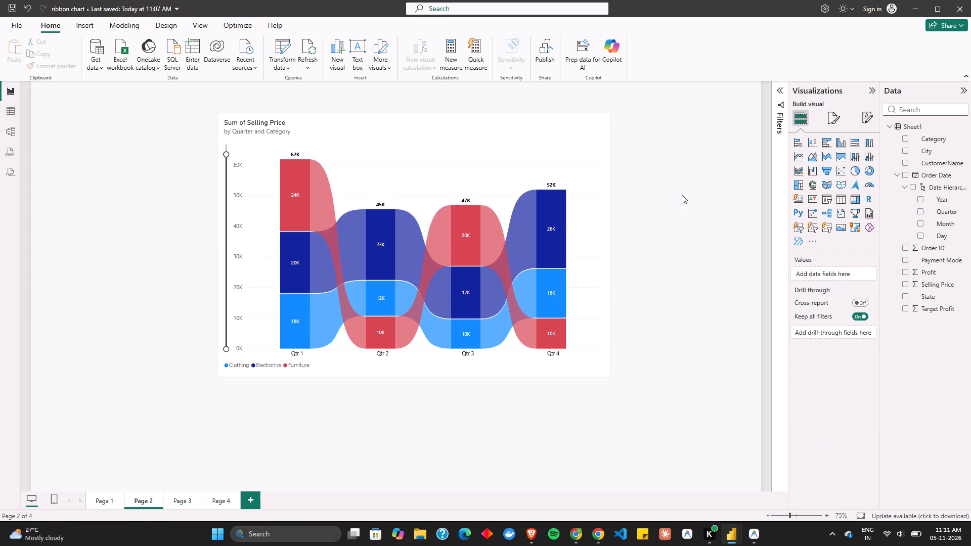
left_click(627, 241)
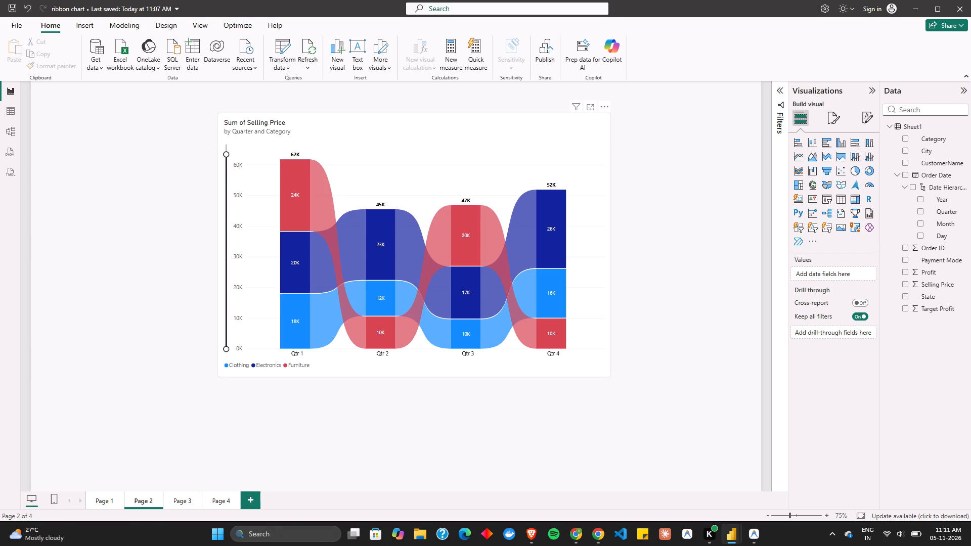
left_click_drag(229, 153, 239, 59)
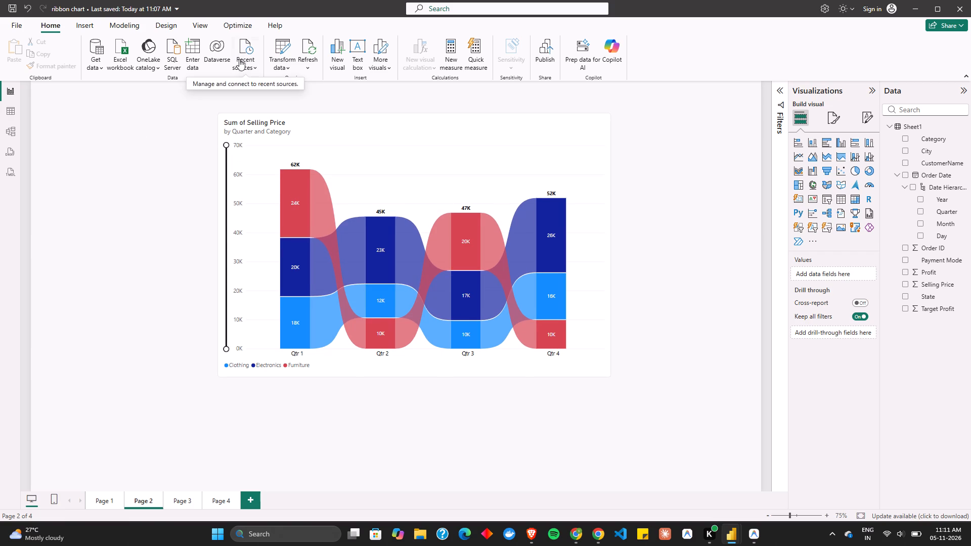
left_click_drag(239, 59, 267, 1)
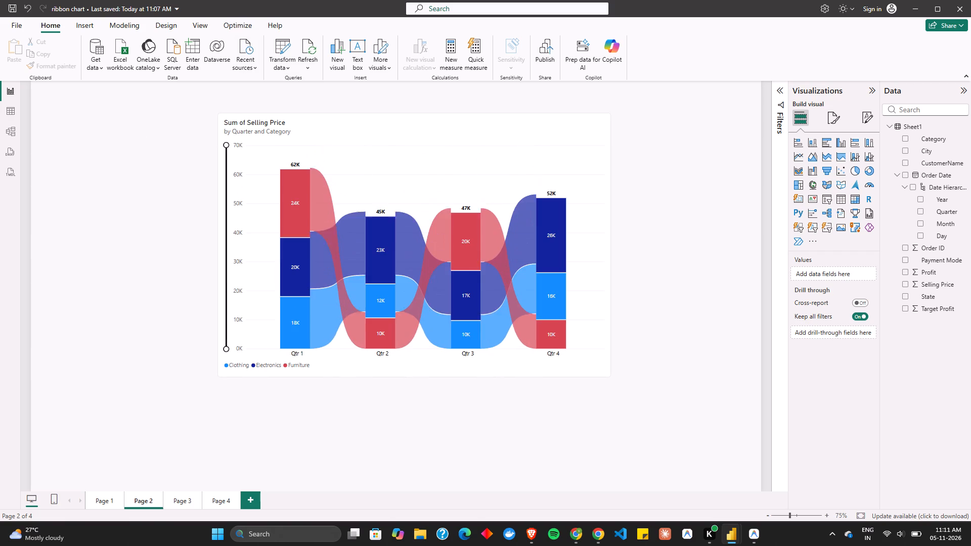
left_click_drag(267, 1, 267, 6)
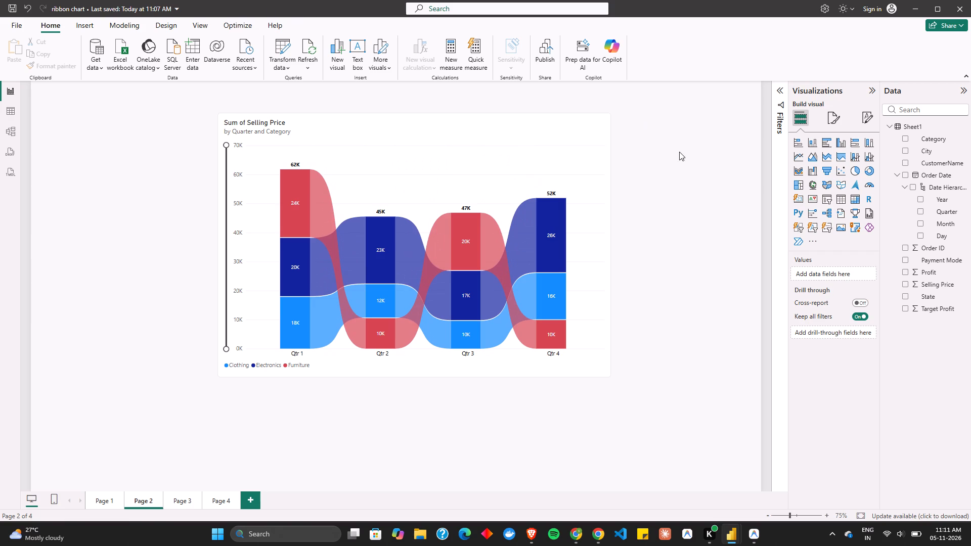
left_click(682, 157)
key("ctrl+s")
Delete the empty Page 4 from the report.
left_click(585, 248)
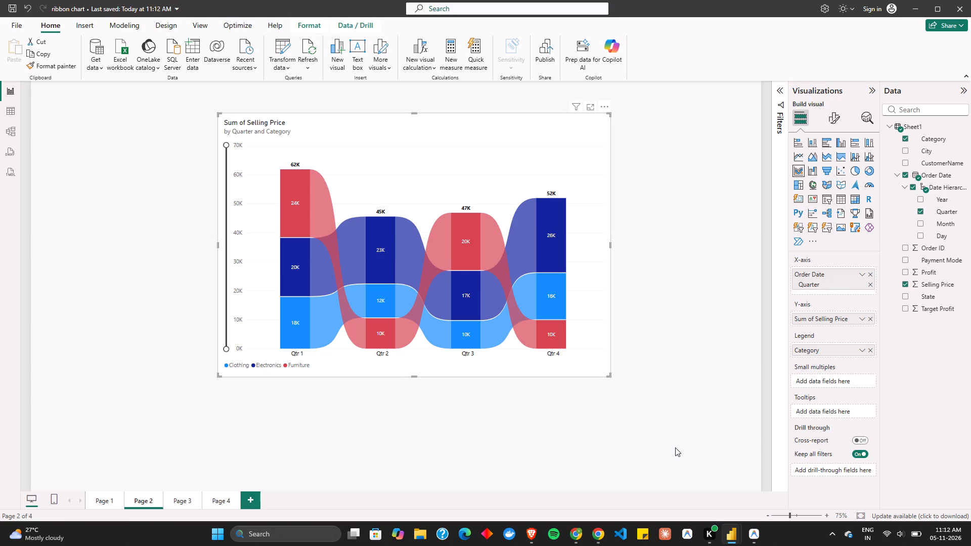
left_click(215, 495)
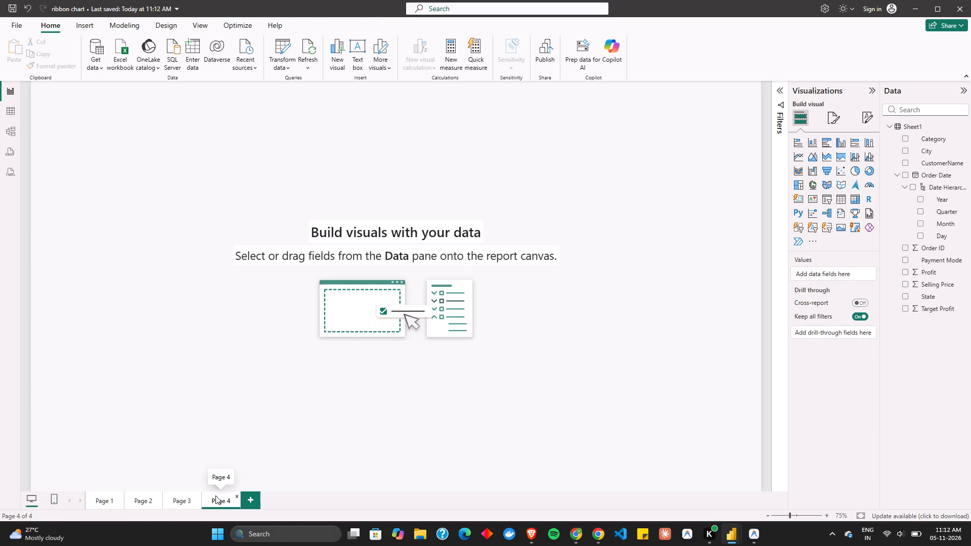
left_click(186, 505)
left_click(225, 502)
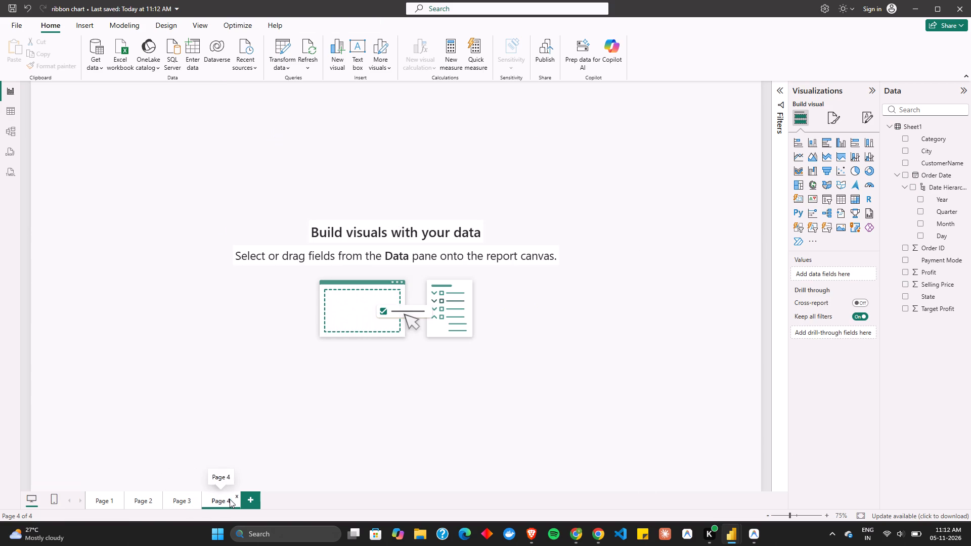
left_click(237, 495)
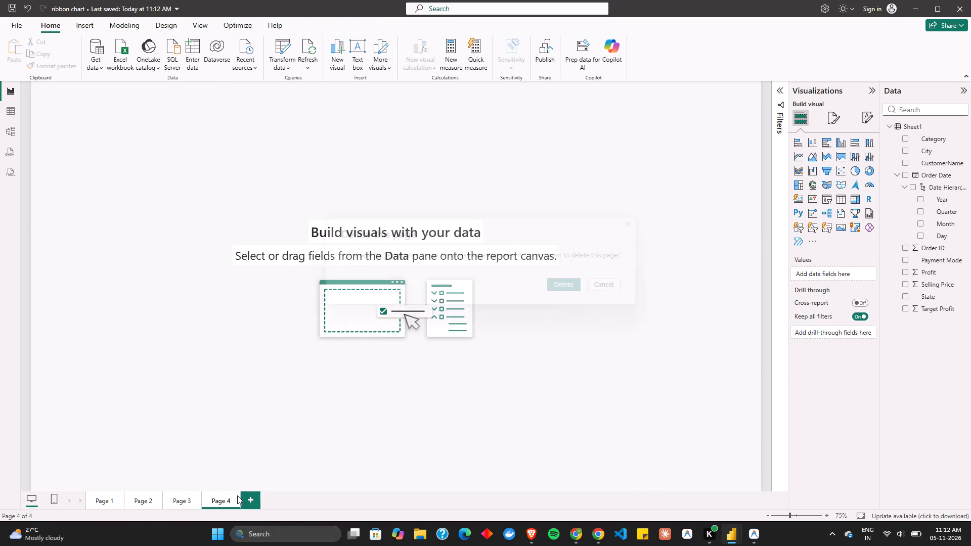
left_click(572, 285)
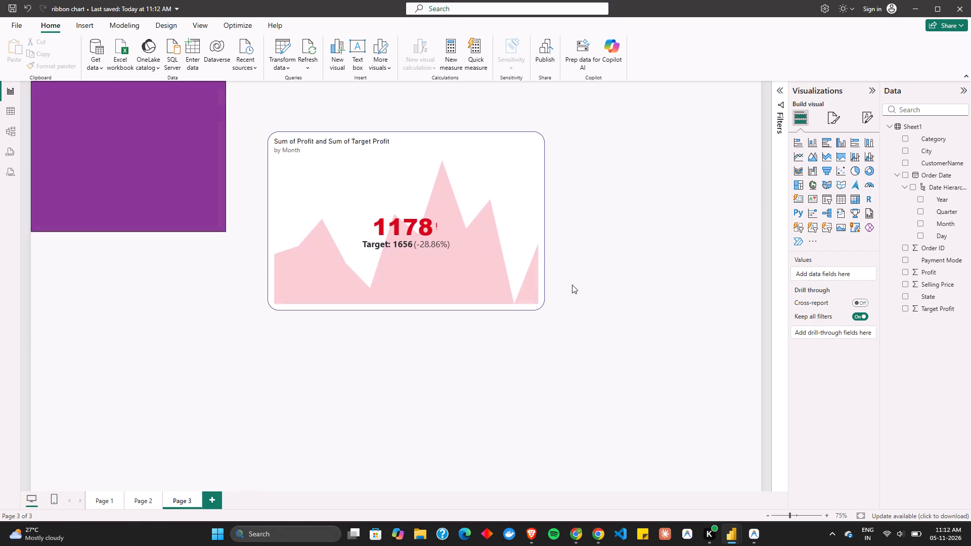
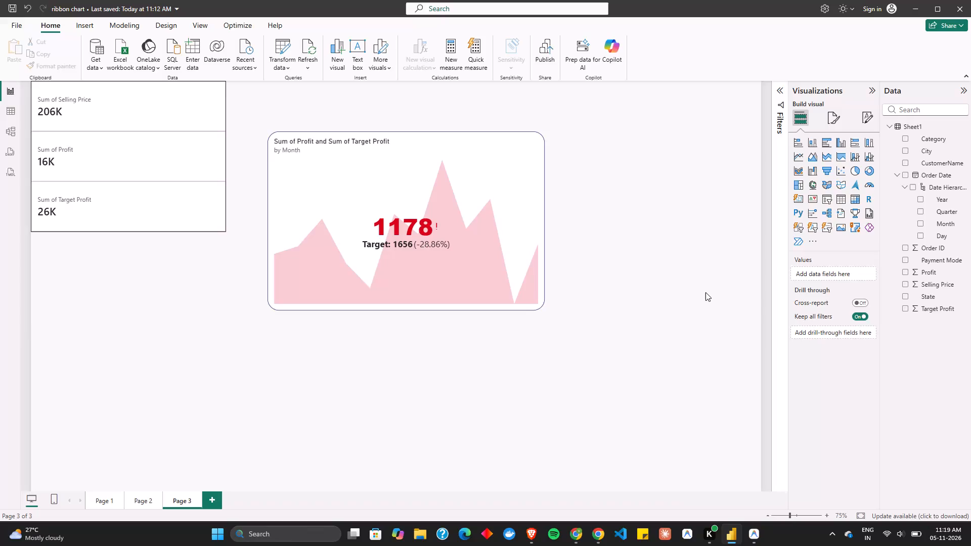
Save the ribbon chart report.
scroll(686, 328, "down", 1)
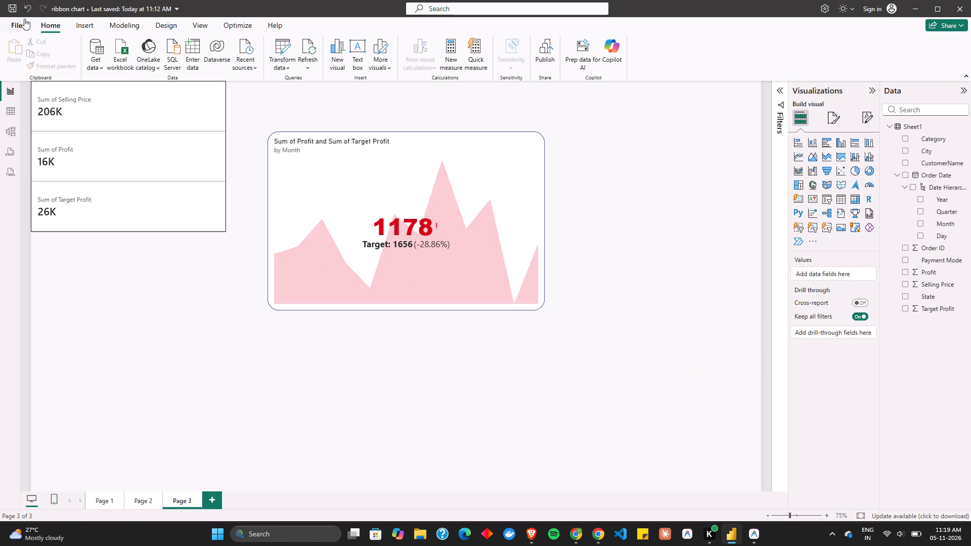
left_click(13, 12)
Bring up the file overview that lists the recent reports.
left_click(8, 24)
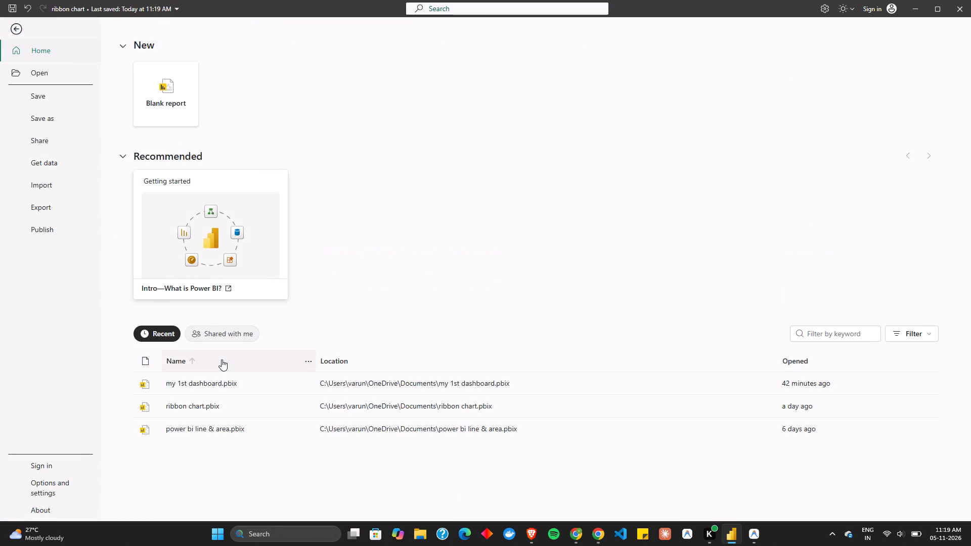
Open the recent report file "my 1st dashboard.pbix".
left_click(228, 383)
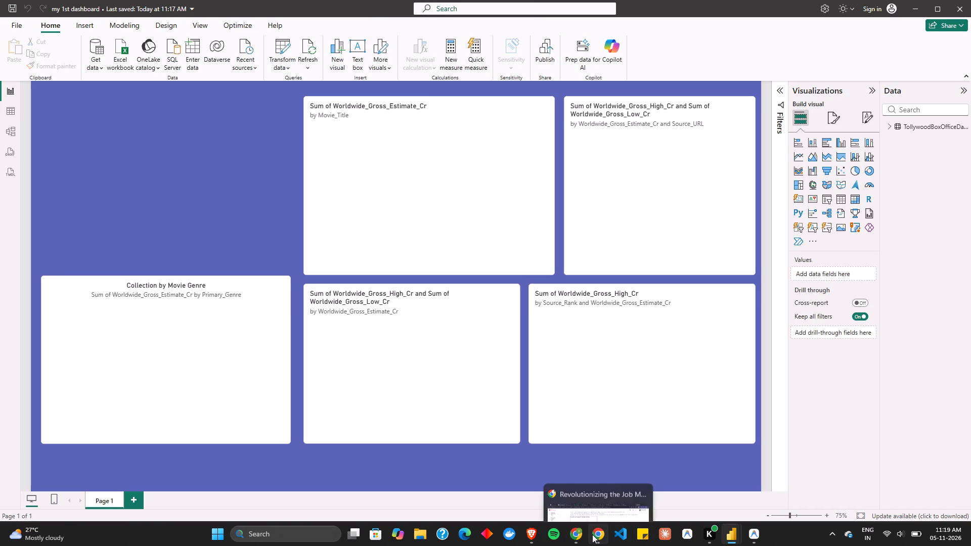
Switch to Google Chrome and bring up the open WhatsApp Web page.
left_click(596, 536)
left_click(278, 0)
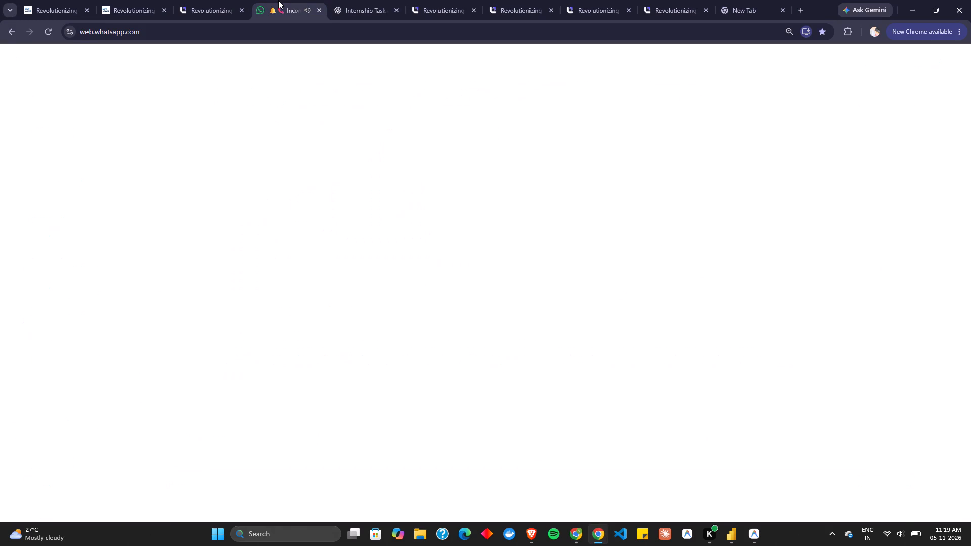